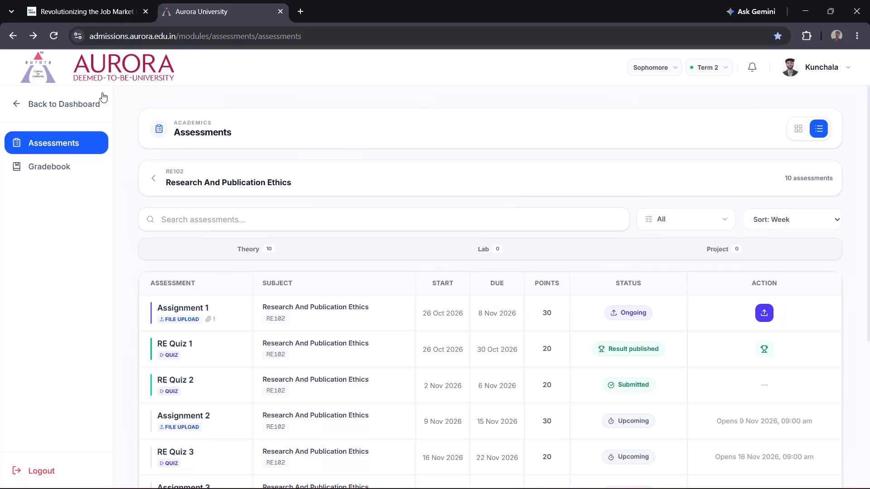
Open the Research Methodology (RE101) assessments for Term 1 from the Assessments overview of all courses.
{"action": "left_click", "coordinate": [99, 92]}
{"action": "left_click", "coordinate": [232, 283]}
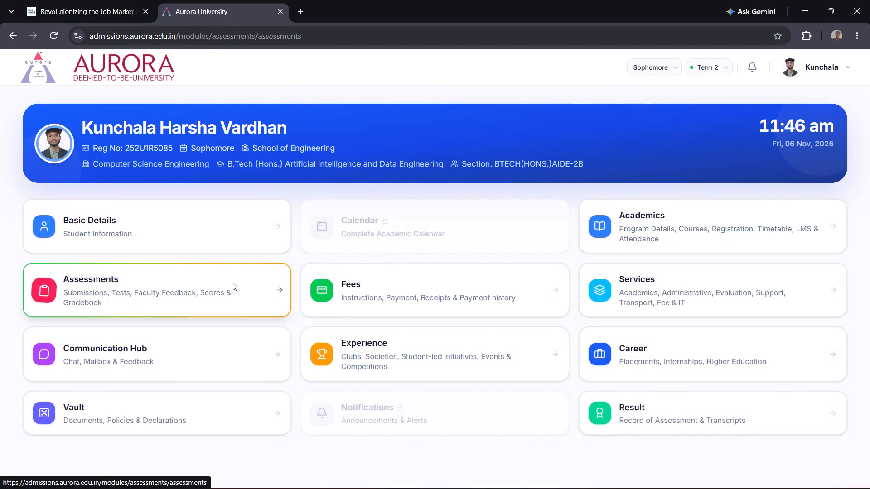
{"action": "left_click", "coordinate": [158, 177]}
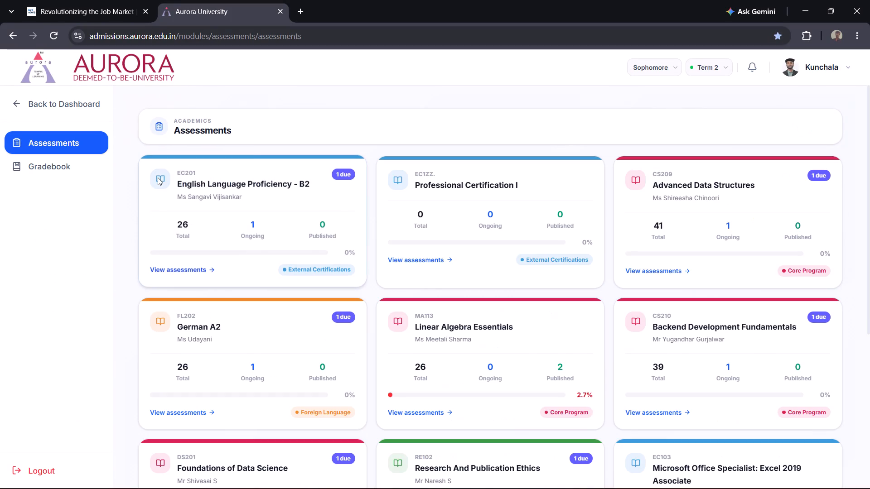
{"action": "scroll", "coordinate": [285, 121], "scroll_direction": "up", "scroll_amount": 4}
{"action": "left_click", "coordinate": [712, 65]}
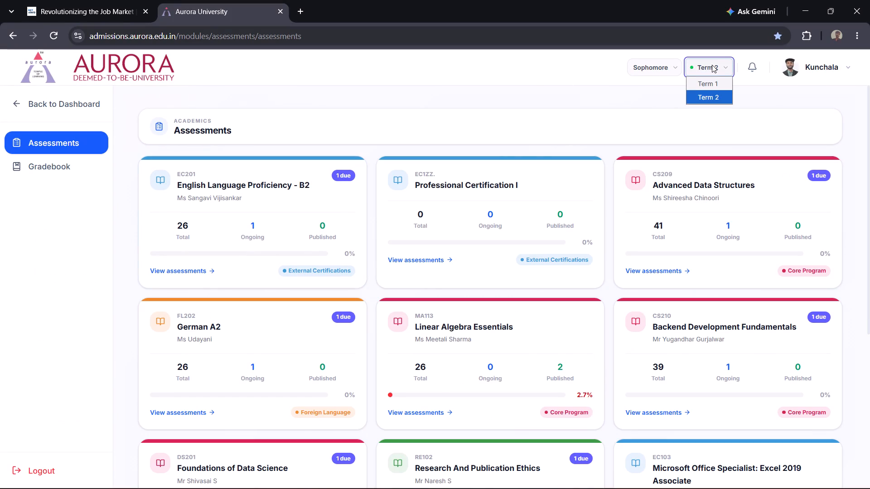
{"action": "left_click", "coordinate": [710, 79]}
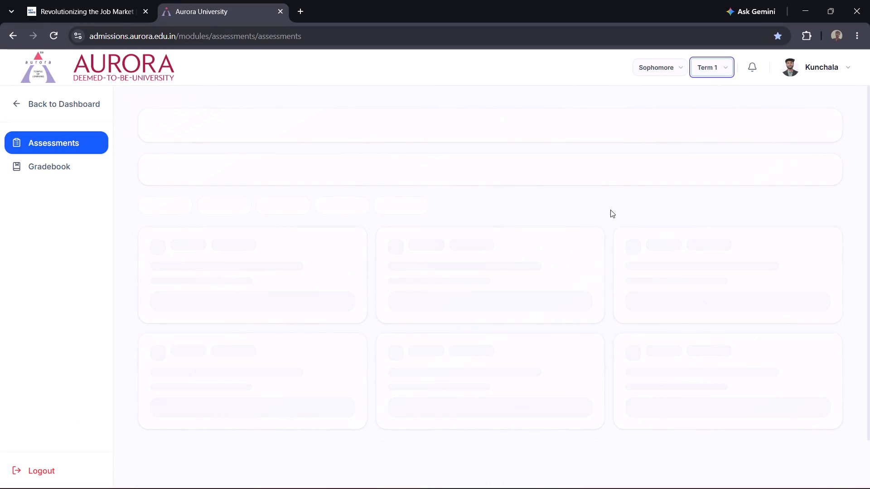
{"action": "scroll", "coordinate": [610, 210], "scroll_direction": "down", "scroll_amount": 2}
{"action": "left_click", "coordinate": [553, 233]}
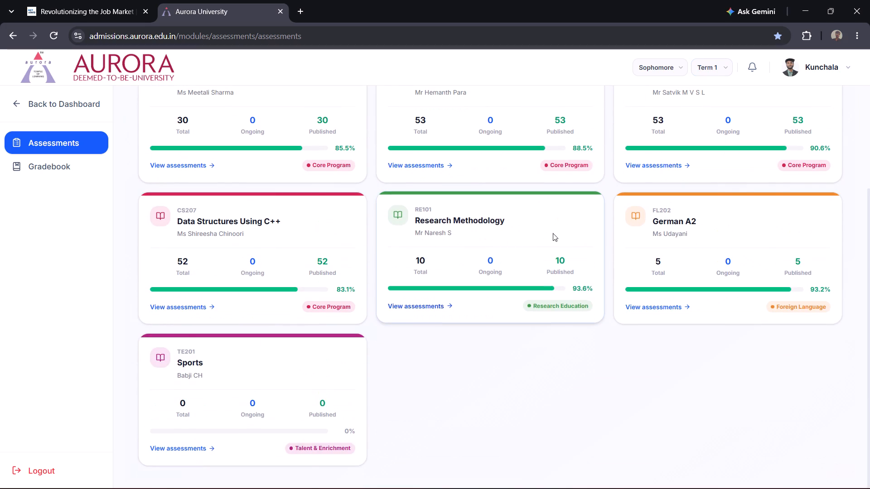
Look through the uploaded submission file of Research Methodology Assignment 1 and close it.
{"action": "scroll", "coordinate": [660, 283], "scroll_direction": "down", "scroll_amount": 1}
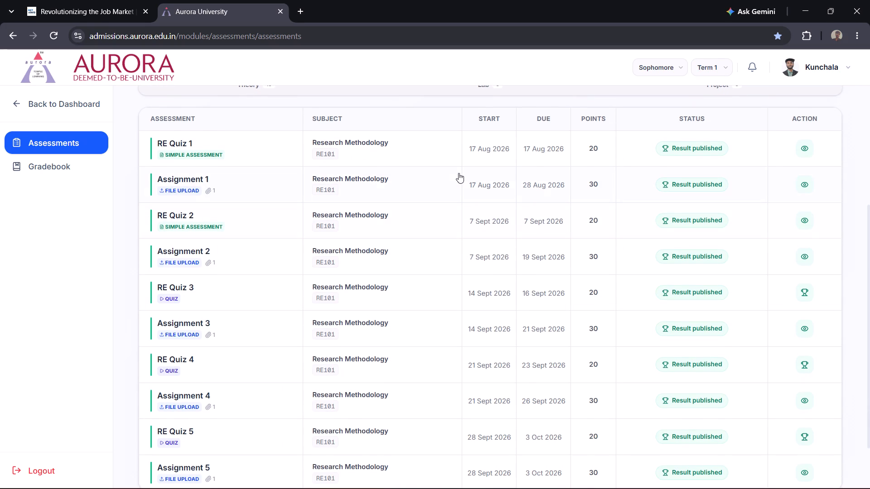
{"action": "left_click", "coordinate": [459, 173]}
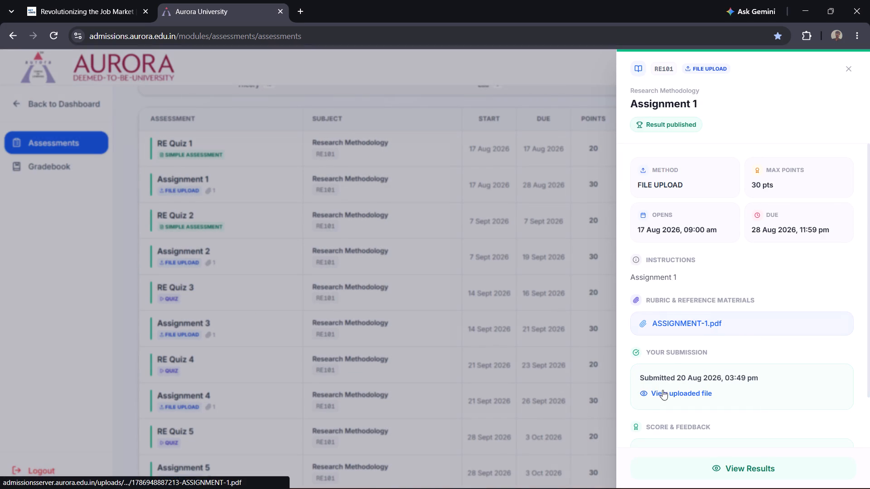
{"action": "left_click", "coordinate": [661, 397]}
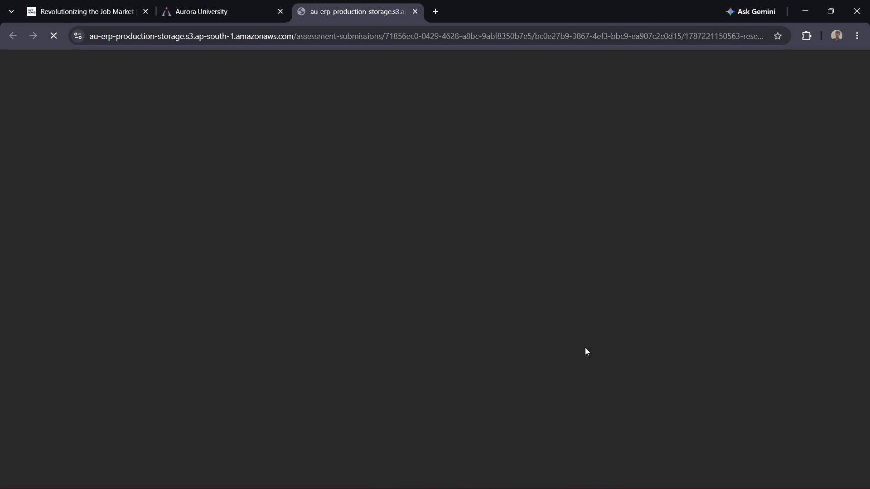
{"action": "scroll", "coordinate": [585, 347], "scroll_direction": "up", "scroll_amount": 1}
{"action": "scroll", "coordinate": [585, 347], "scroll_direction": "down", "scroll_amount": 8}
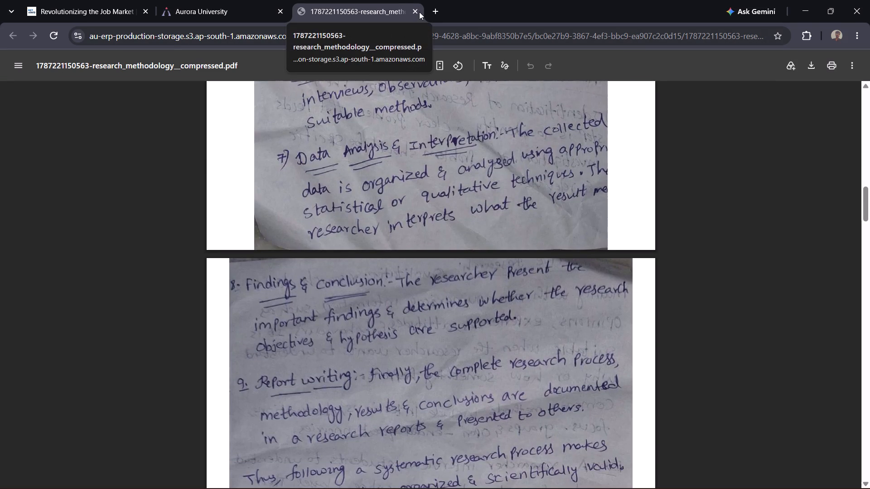
{"action": "left_click", "coordinate": [413, 12]}
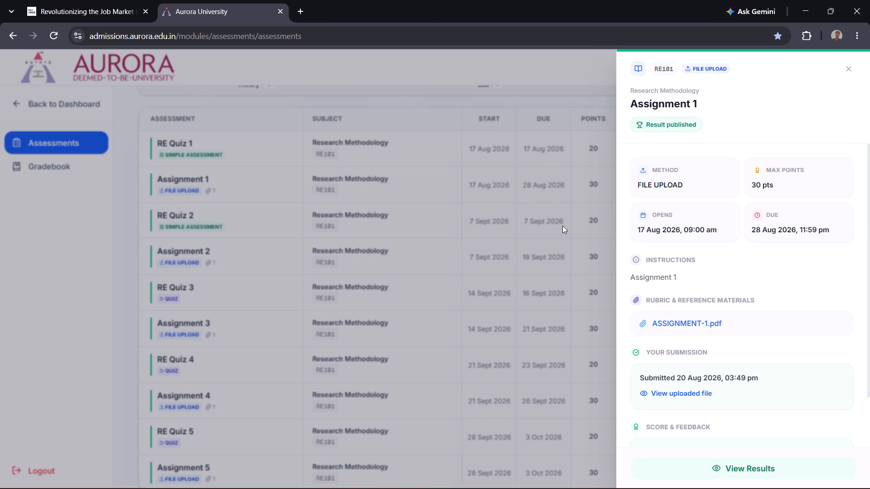
Check the published results of Assignment 1 and return to the assessment list.
{"action": "left_click", "coordinate": [562, 225]}
{"action": "left_click", "coordinate": [454, 173]}
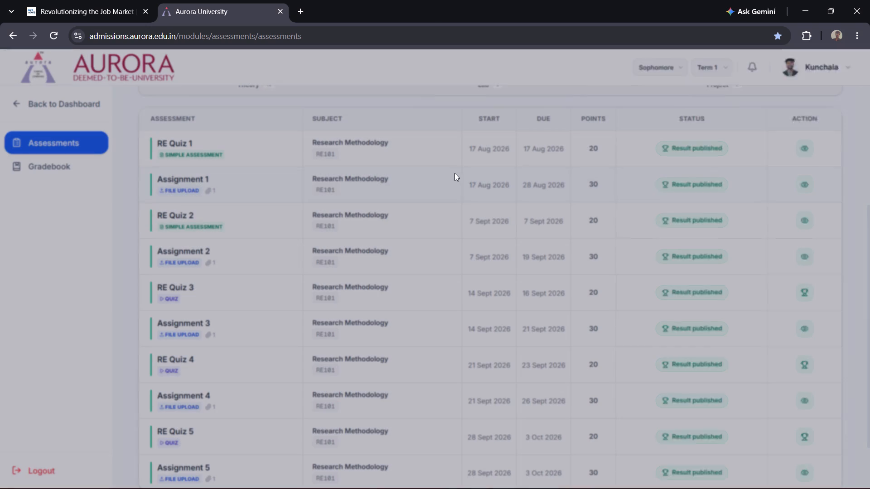
{"action": "left_click", "coordinate": [738, 483]}
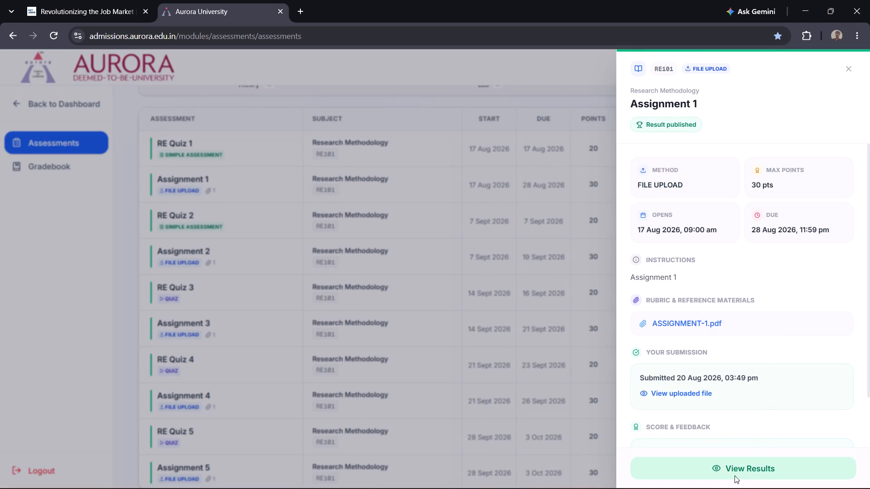
{"action": "left_click", "coordinate": [735, 476]}
{"action": "left_click", "coordinate": [606, 426]}
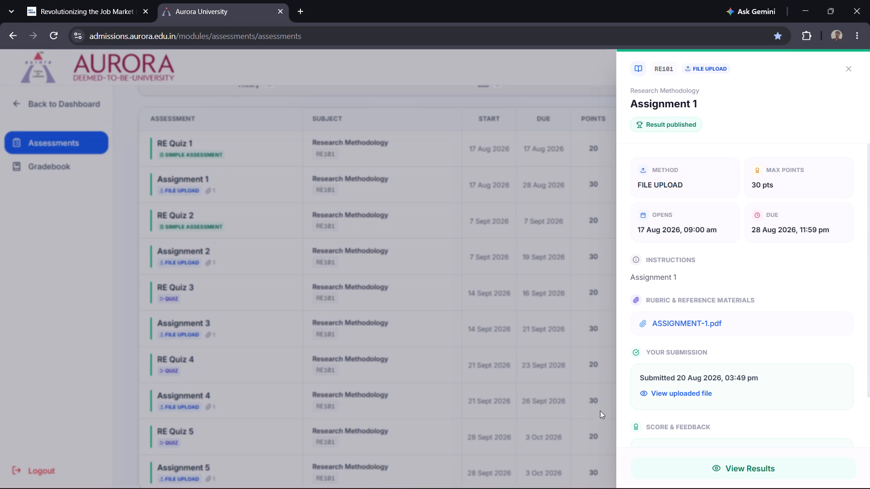
{"action": "left_click", "coordinate": [851, 67]}
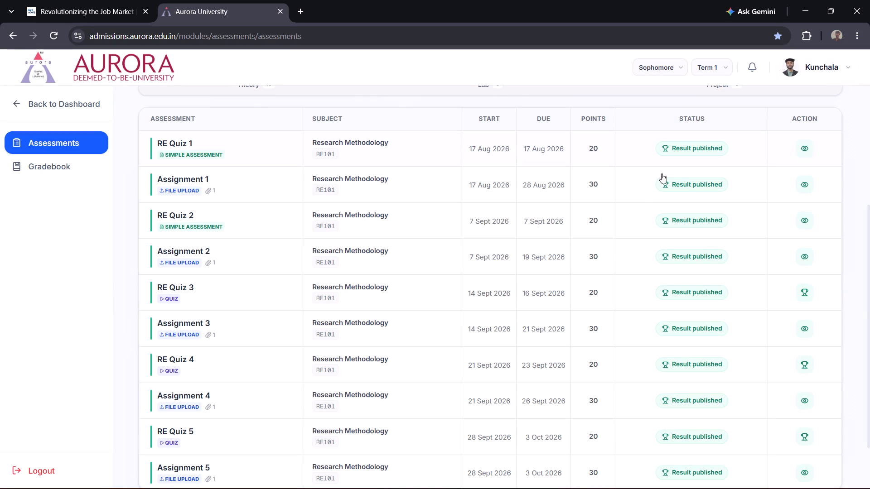
View Assignment 2's reference file ASSIGNMENT-II.pdf and its published results, and return to the assessment list.
{"action": "left_click", "coordinate": [565, 270]}
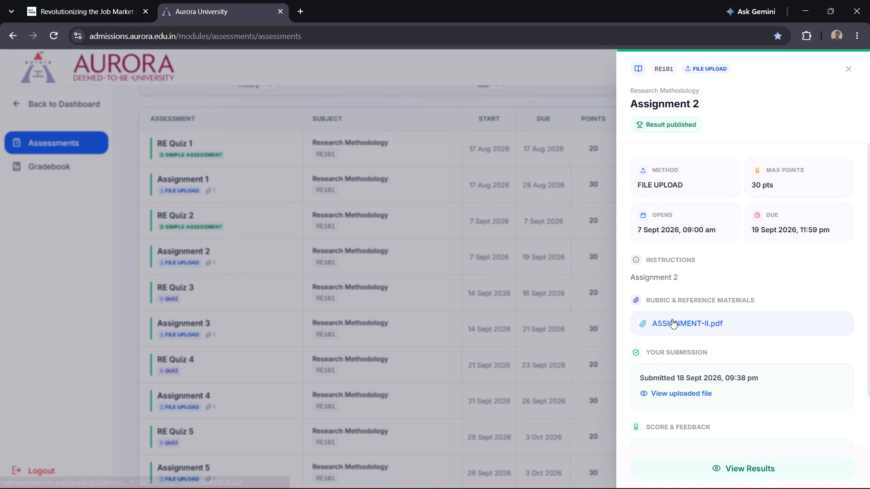
{"action": "left_click", "coordinate": [672, 319]}
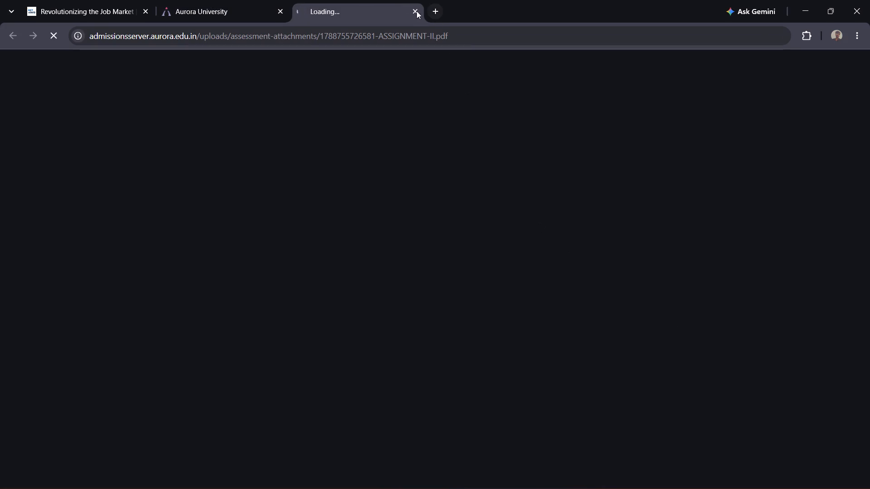
{"action": "left_click", "coordinate": [413, 10]}
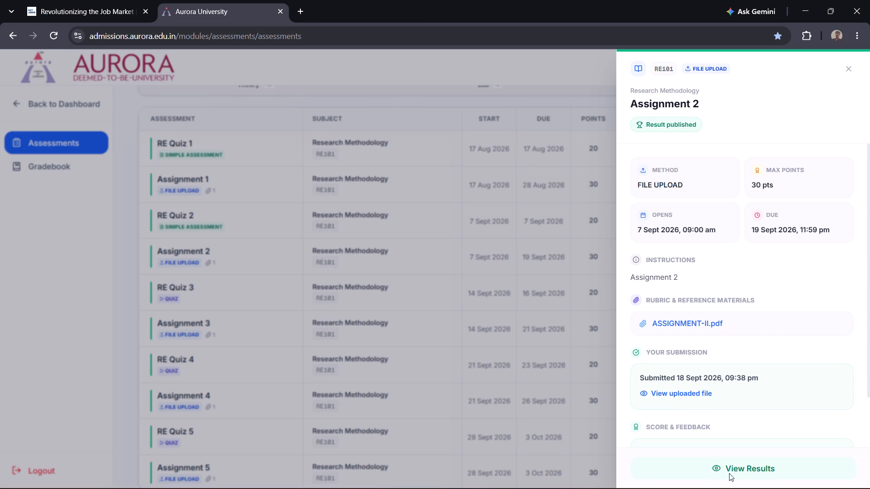
{"action": "left_click", "coordinate": [716, 460]}
{"action": "left_click", "coordinate": [551, 402]}
{"action": "left_click", "coordinate": [569, 400]}
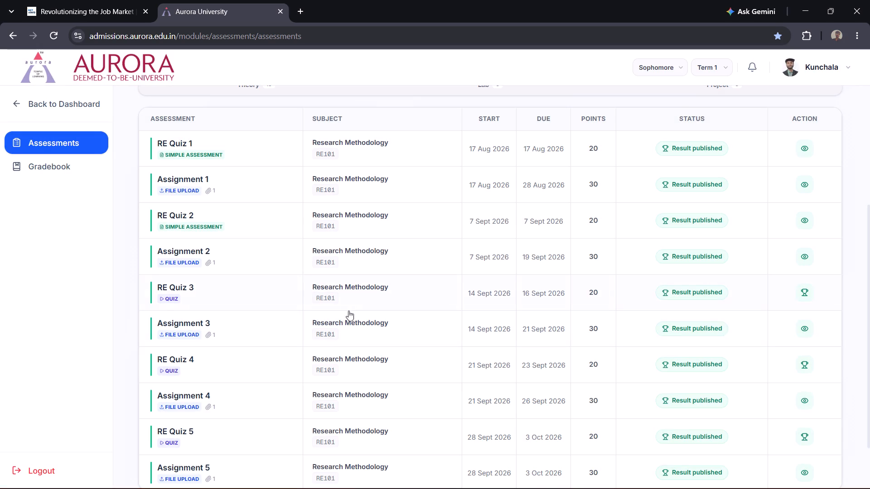
Check the score and faculty feedback for Assignment 3 and return to the assessment list.
{"action": "left_click", "coordinate": [350, 320]}
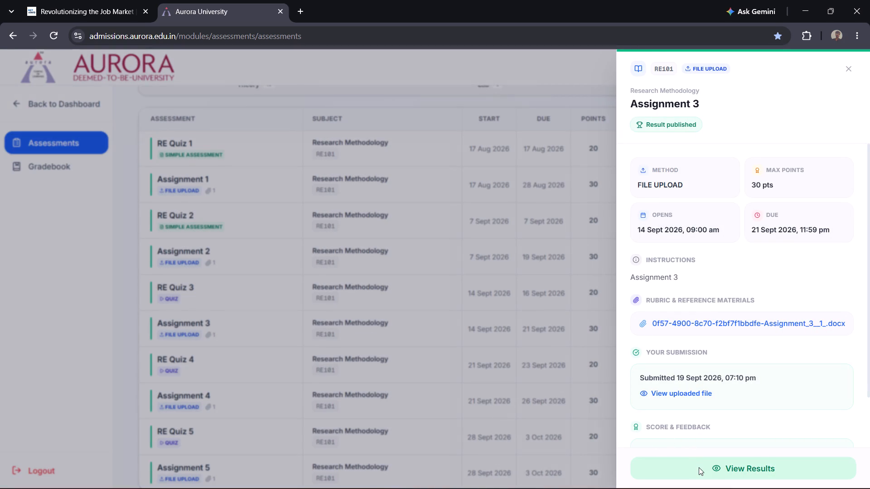
{"action": "left_click", "coordinate": [699, 467]}
{"action": "left_click_drag", "start_coordinate": [523, 402], "coordinate": [537, 235]}
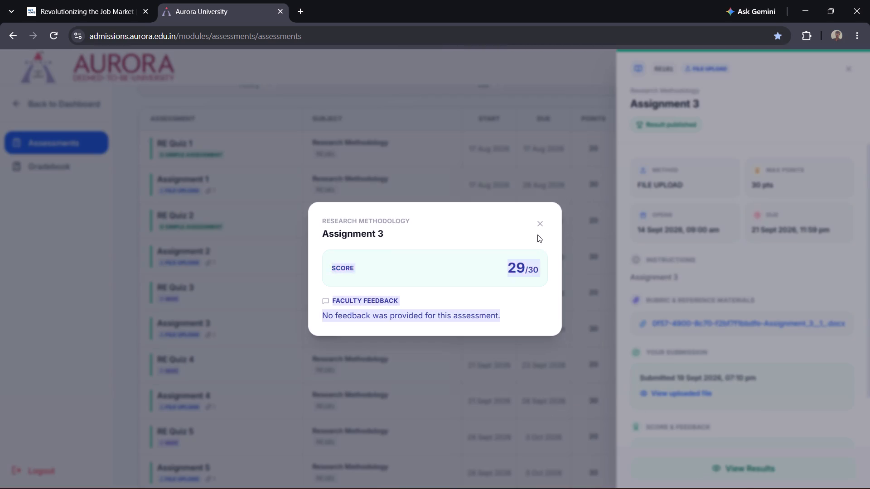
{"action": "left_click_drag", "start_coordinate": [537, 235], "coordinate": [536, 232]}
{"action": "left_click_drag", "start_coordinate": [536, 232], "coordinate": [673, 377]}
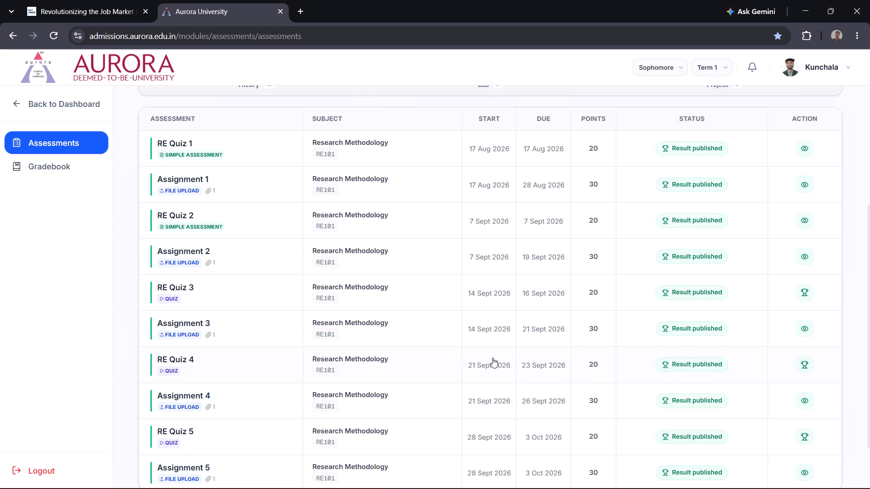
Open the uploaded submission file of Assignment 3.
{"action": "left_click", "coordinate": [460, 340]}
{"action": "left_click", "coordinate": [670, 392]}
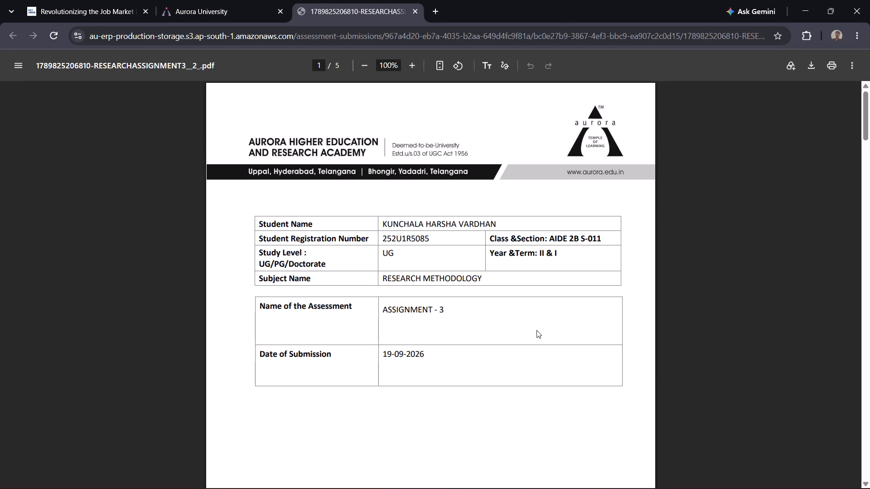
Download the Assignment 3 submission PDF to the Downloads folder under the file name RESEARCHASSIGNMENT1.
{"action": "left_click", "coordinate": [815, 68]}
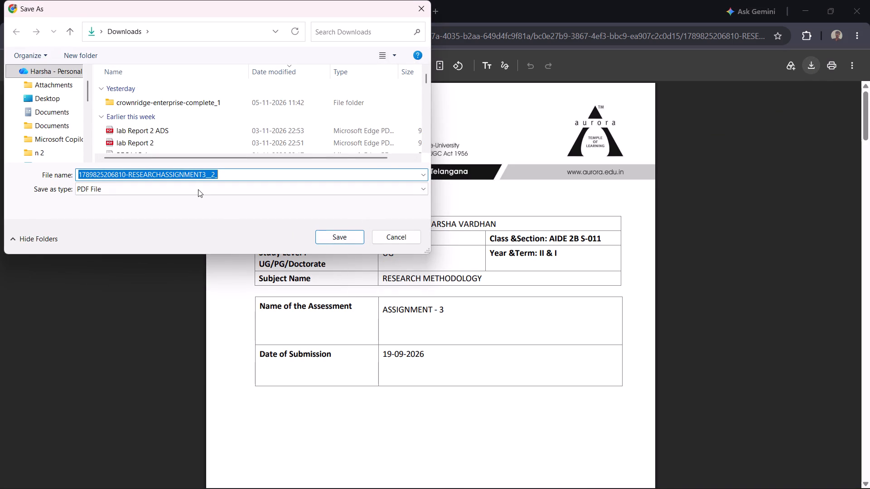
{"action": "left_click", "coordinate": [178, 179]}
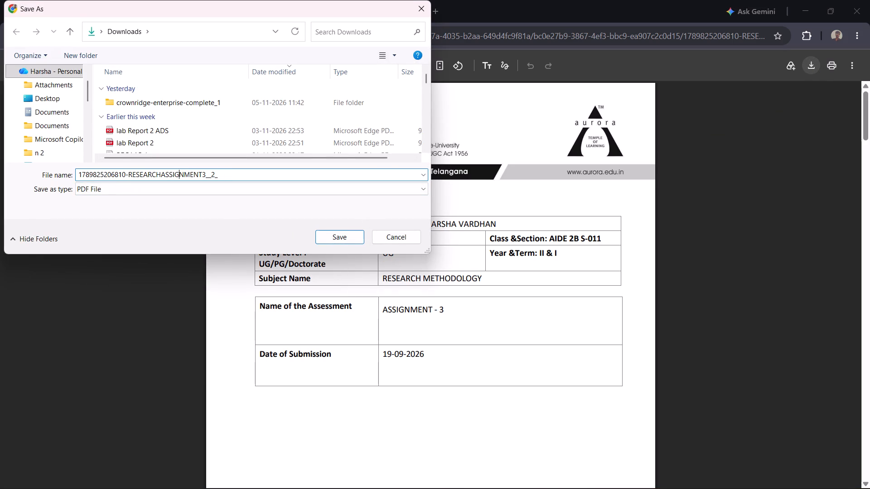
{"action": "left_click", "coordinate": [127, 177]}
{"action": "key", "text": "BackSpace"}
{"action": "key", "text": "BackSpace"}
{"action": "key", "text": "BackSpace"}
{"action": "key", "text": "BackSpace"}
{"action": "key", "text": "BackSpace"}
{"action": "key", "text": "BackSpace"}
{"action": "key", "text": "BackSpace"}
{"action": "key", "text": "BackSpace"}
{"action": "key", "text": "BackSpace"}
{"action": "key", "text": "BackSpace"}
{"action": "key", "text": "BackSpace"}
{"action": "key", "text": "BackSpace"}
{"action": "key", "text": "BackSpace"}
{"action": "key", "text": "BackSpace"}
{"action": "key", "text": "BackSpace"}
{"action": "key", "text": "BackSpace"}
{"action": "key", "text": "BackSpace"}
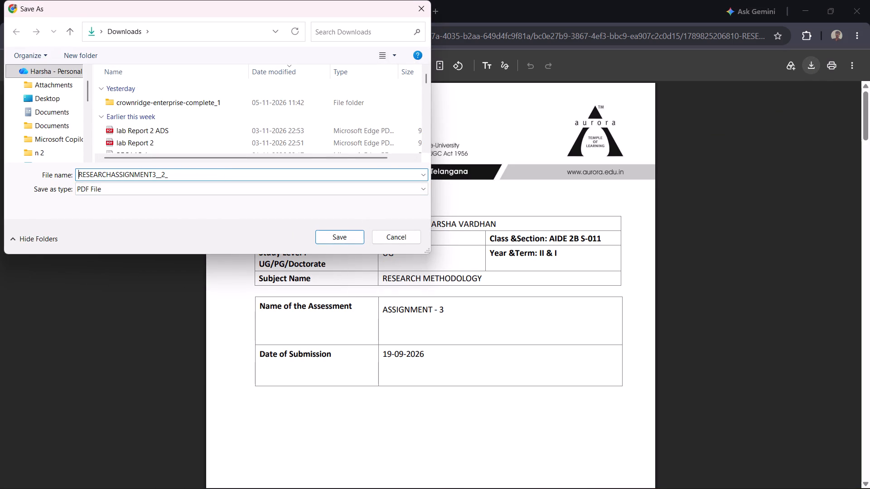
{"action": "left_click", "coordinate": [158, 170]}
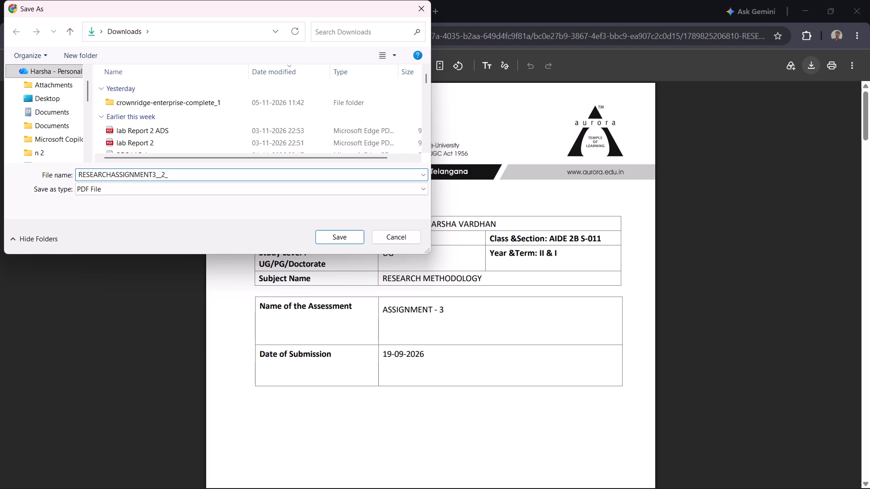
{"action": "left_click", "coordinate": [158, 176]}
{"action": "left_click", "coordinate": [171, 177]}
{"action": "key", "text": "BackSpace"}
{"action": "key", "text": "BackSpace"}
{"action": "key", "text": "BackSpace"}
{"action": "key", "text": "BackSpace"}
{"action": "key", "text": "BackSpace"}
{"action": "key", "text": "1"}
{"action": "key", "text": "Return"}
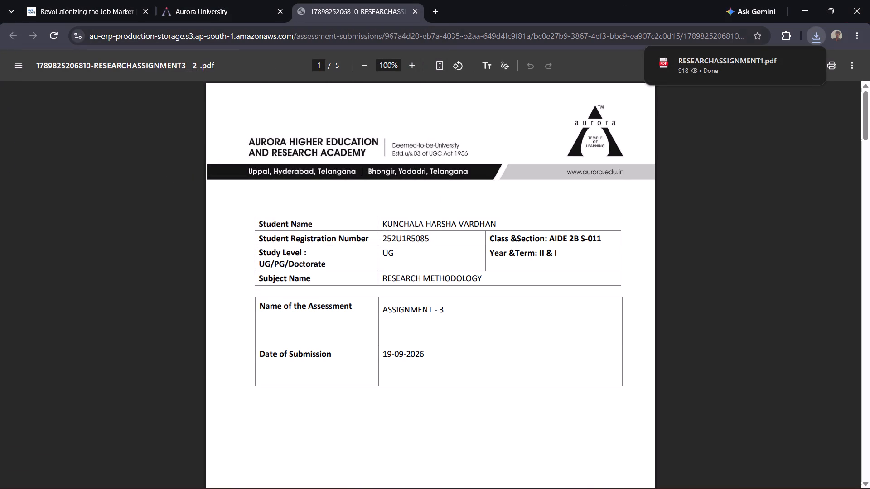
Search Google for "pdf to word converter" in a new browser tab and open the iLovePDF converter.
{"action": "left_click", "coordinate": [445, 16]}
{"action": "left_click", "coordinate": [426, 17]}
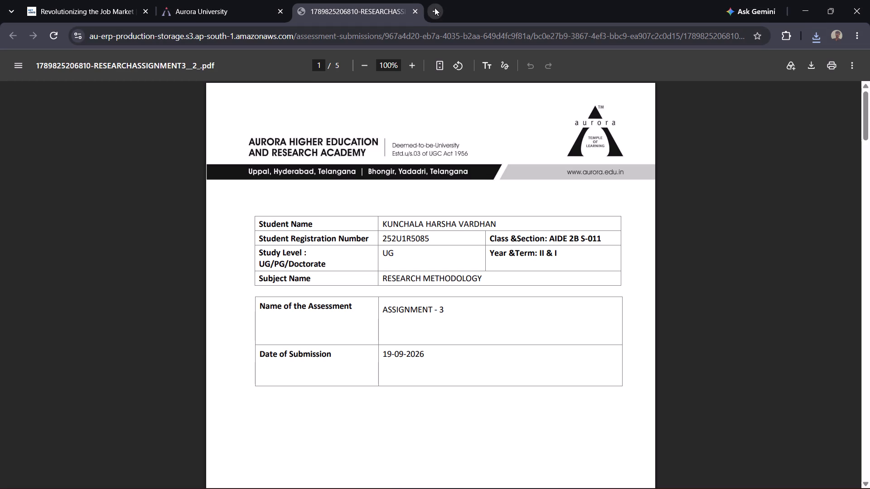
{"action": "left_click", "coordinate": [435, 8]}
{"action": "left_click", "coordinate": [325, 246]}
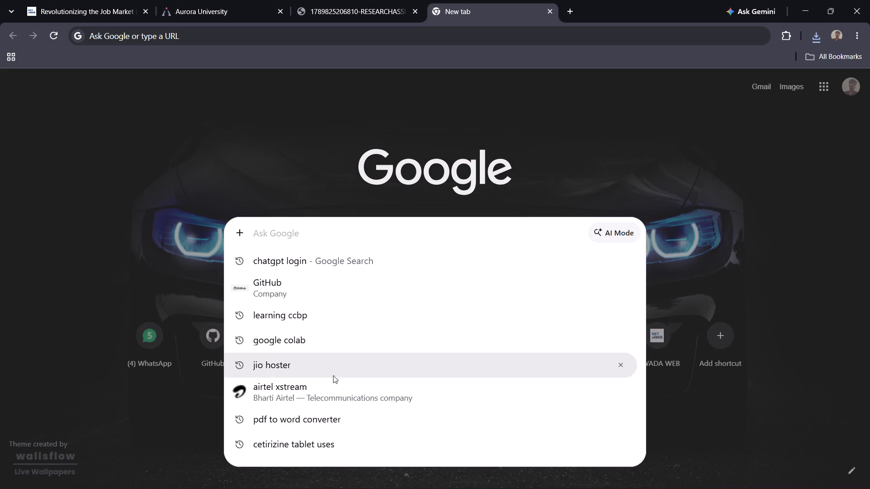
{"action": "left_click", "coordinate": [292, 424]}
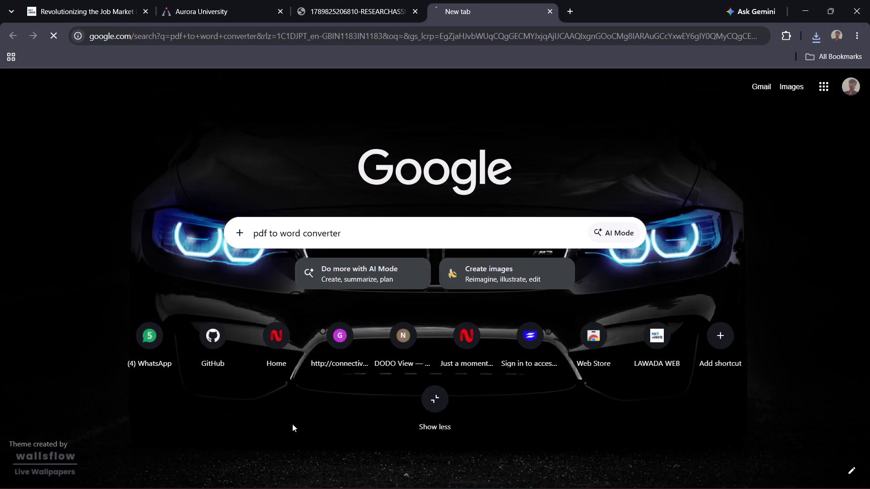
{"action": "left_click", "coordinate": [259, 185]}
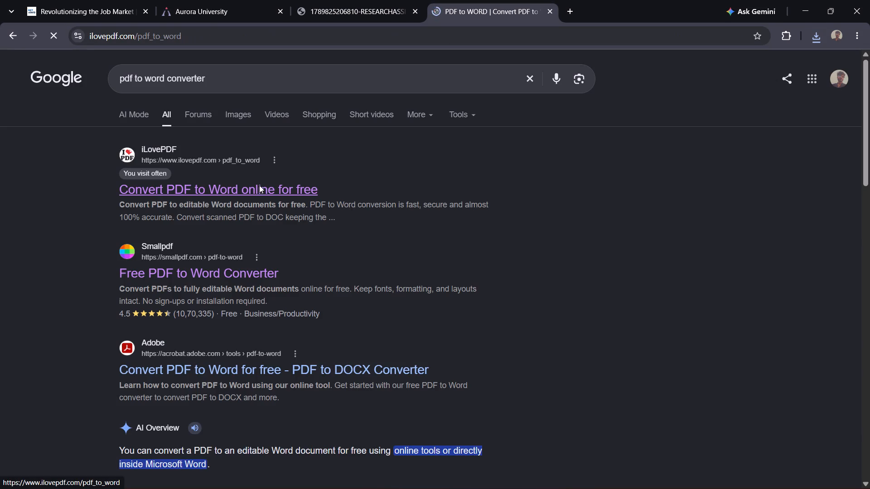
Upload RESEARCHASSIGNMENT1.pdf to the converter and convert it to Word with the No OCR option.
{"action": "left_click", "coordinate": [376, 196]}
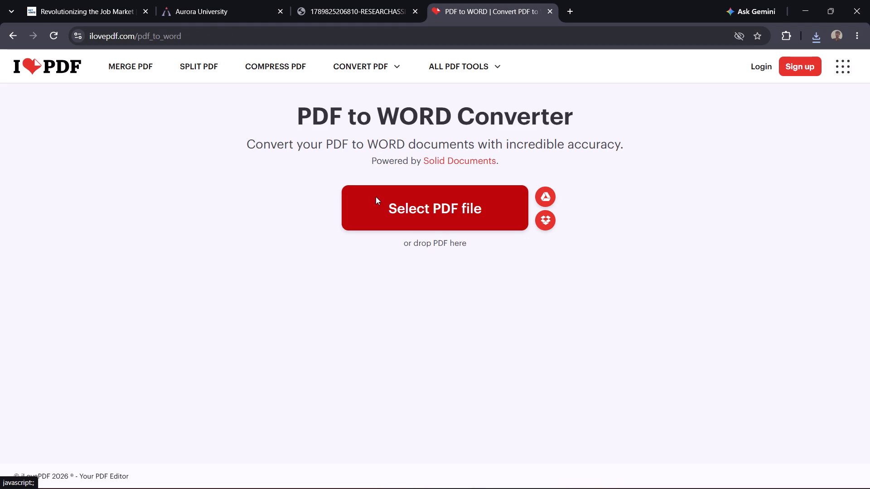
{"action": "left_click", "coordinate": [376, 197]}
{"action": "left_click", "coordinate": [202, 106]}
{"action": "double_click", "coordinate": [202, 106]}
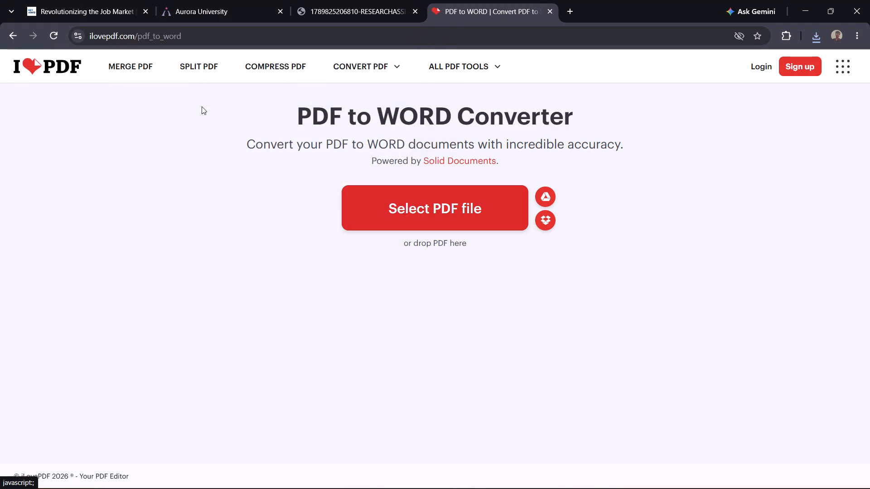
{"action": "left_click", "coordinate": [704, 456]}
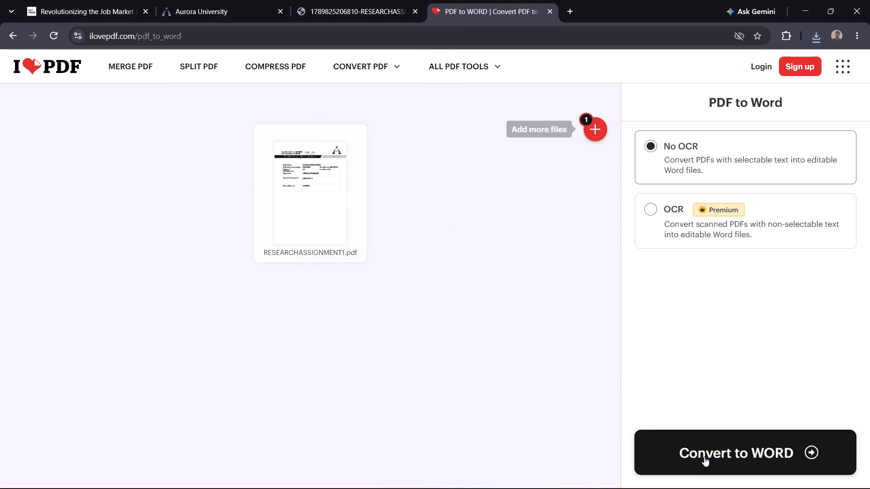
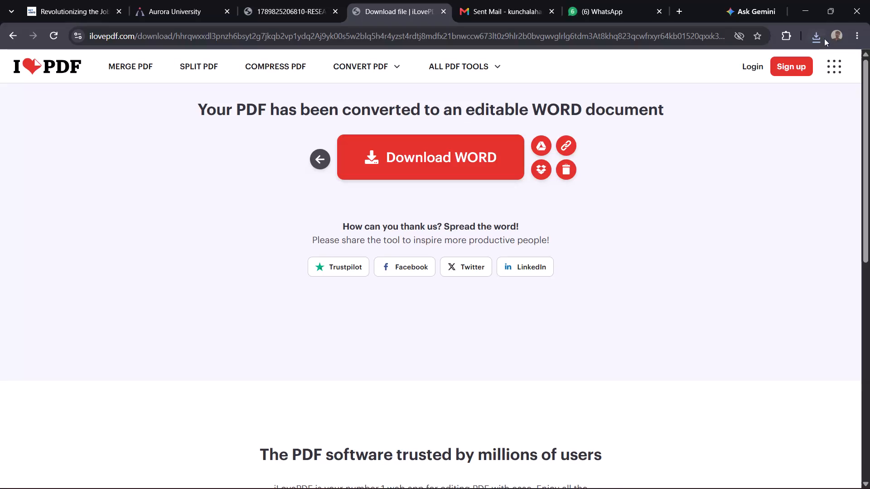
Open the downloaded RESEARCHASSIGNMENT1 Word document in Word and enable editing.
{"action": "scroll", "coordinate": [686, 245], "scroll_direction": "down", "scroll_amount": 1}
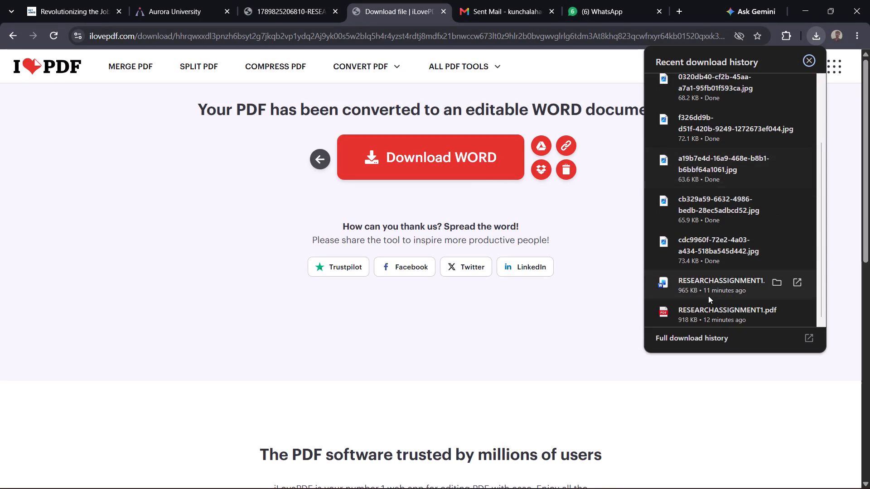
{"action": "double_click", "coordinate": [708, 296]}
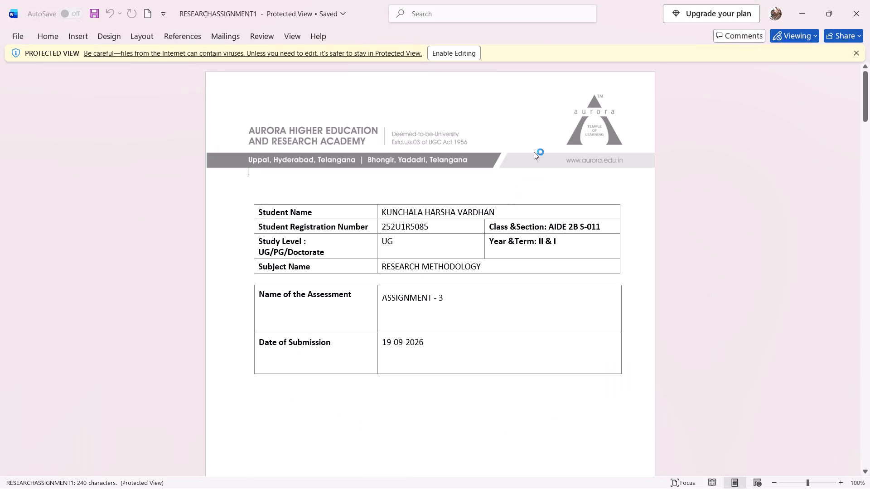
{"action": "left_click", "coordinate": [450, 55]}
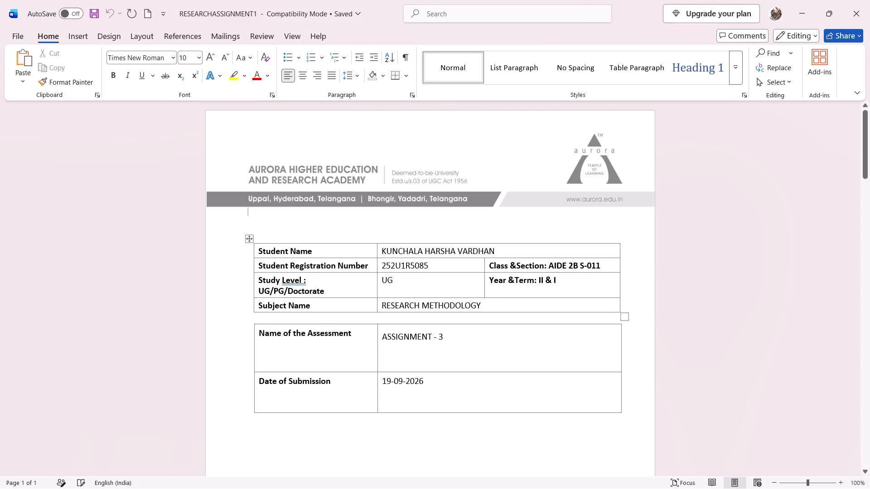
Change the assessment name in the cover page table to ASSIGNMENT - 1.
{"action": "left_click", "coordinate": [469, 335]}
{"action": "key", "text": "BackSpace"}
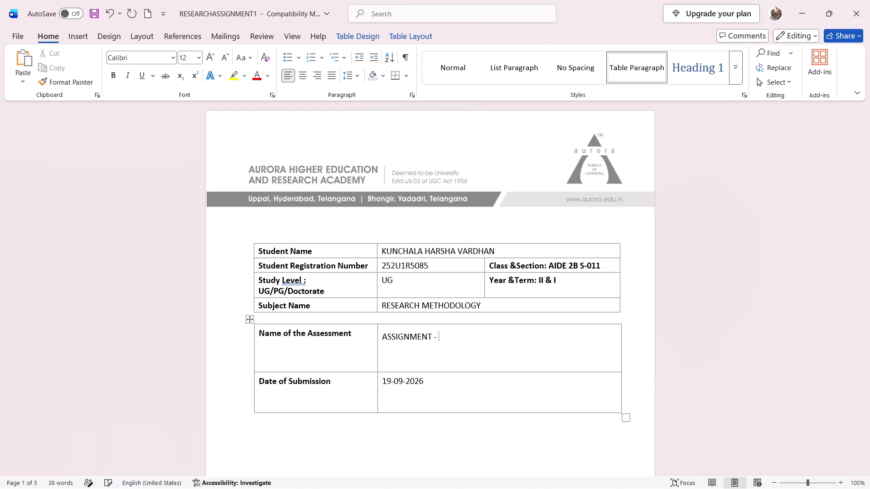
{"action": "key", "text": "1"}
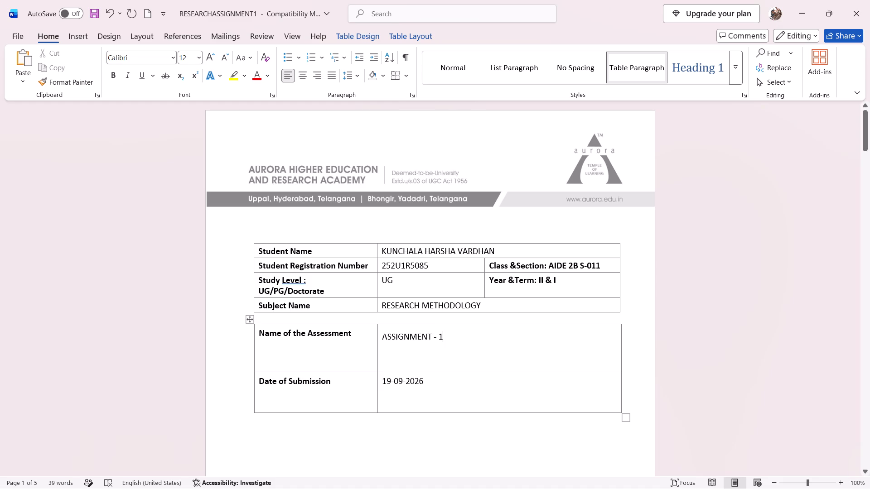
Change the Year & Term entry in the student details table to II & II.
{"action": "left_click", "coordinate": [558, 283]}
{"action": "key", "text": "i"}
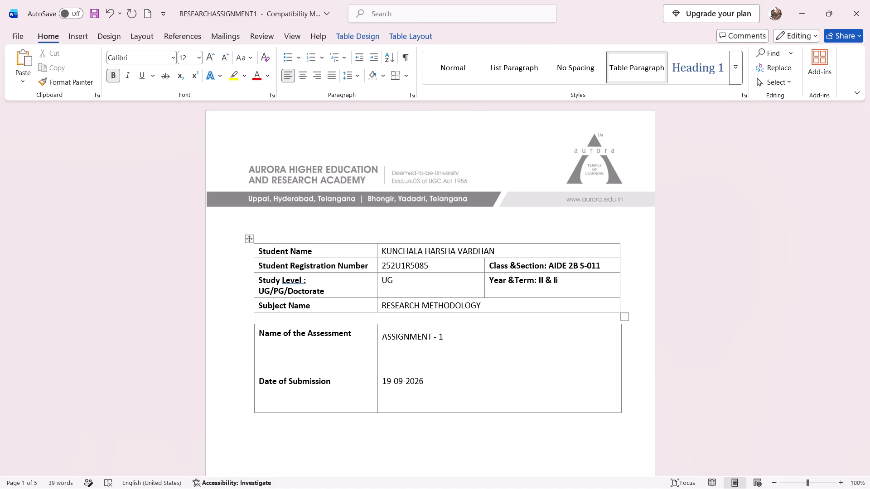
{"action": "key", "text": "BackSpace"}
{"action": "key", "text": "shift+i"}
Cut the handwritten Assignment-3 page images from all the pages after the cover page, leaving the letterheads in place.
{"action": "scroll", "coordinate": [566, 324], "scroll_direction": "down", "scroll_amount": 1}
{"action": "scroll", "coordinate": [409, 185], "scroll_direction": "down", "scroll_amount": 3}
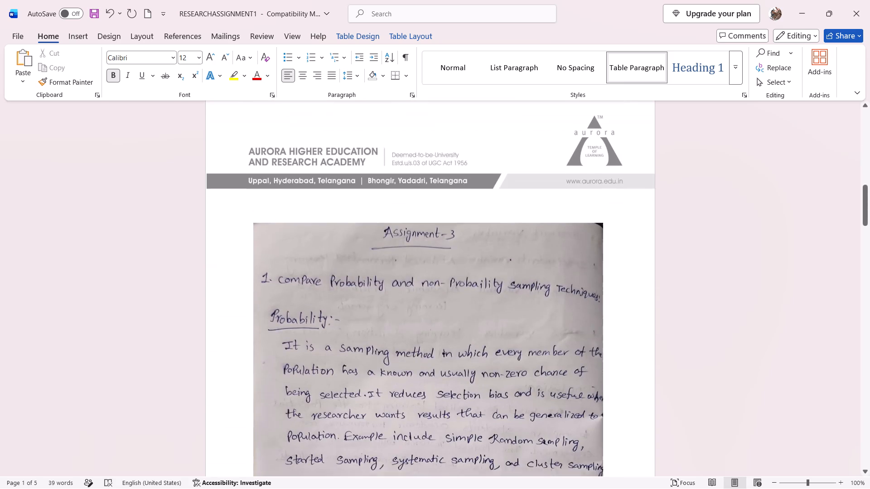
{"action": "right_click", "coordinate": [409, 185]}
{"action": "left_click", "coordinate": [295, 268]}
{"action": "right_click", "coordinate": [295, 268]}
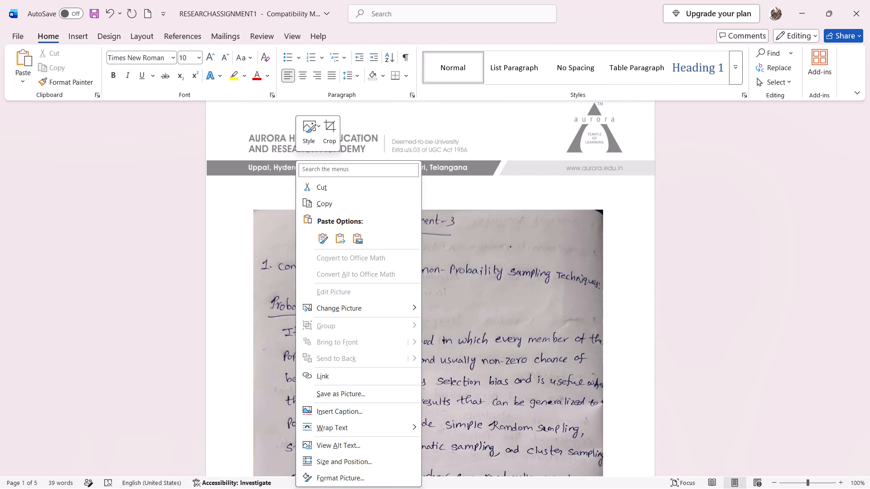
{"action": "left_click", "coordinate": [335, 174]}
{"action": "left_click", "coordinate": [335, 182]}
{"action": "scroll", "coordinate": [335, 182], "scroll_direction": "down", "scroll_amount": 4}
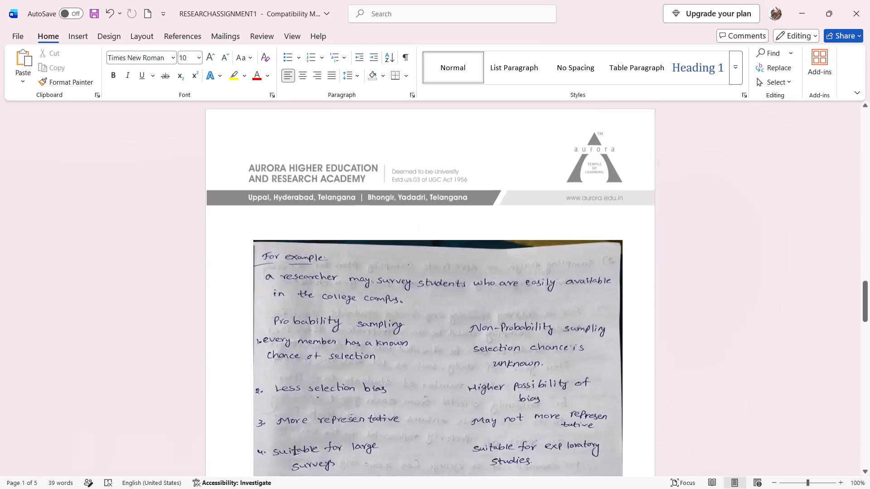
{"action": "scroll", "coordinate": [335, 182], "scroll_direction": "down", "scroll_amount": 2}
{"action": "left_click", "coordinate": [335, 182]}
{"action": "right_click", "coordinate": [335, 182]}
{"action": "left_click", "coordinate": [371, 191]}
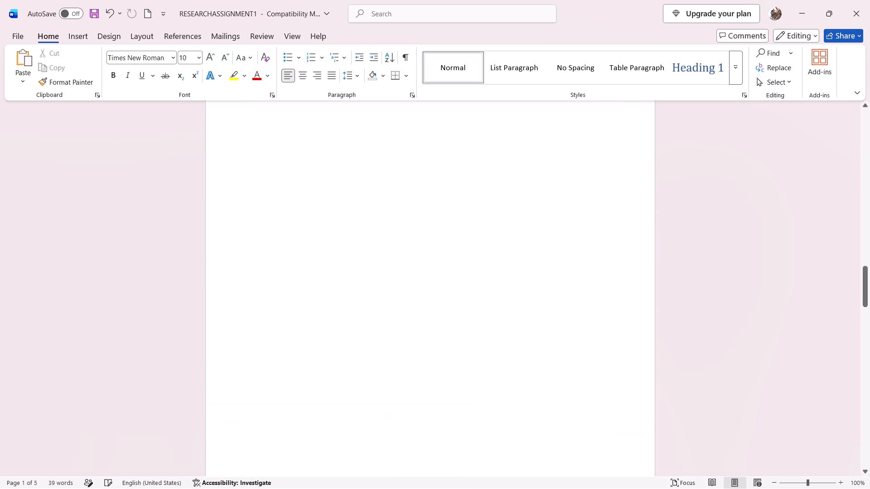
{"action": "scroll", "coordinate": [371, 191], "scroll_direction": "down", "scroll_amount": 4}
{"action": "right_click", "coordinate": [373, 213]}
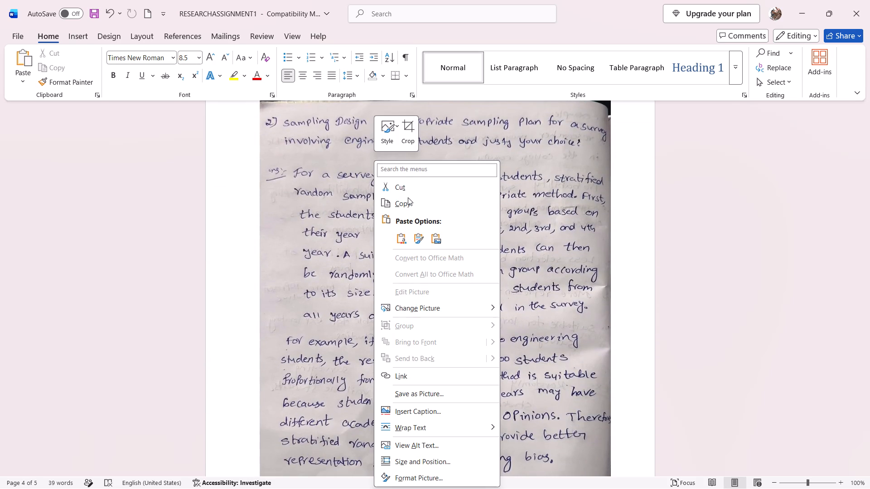
{"action": "left_click", "coordinate": [401, 181]}
{"action": "scroll", "coordinate": [401, 181], "scroll_direction": "down", "scroll_amount": 3}
{"action": "left_click", "coordinate": [401, 181]}
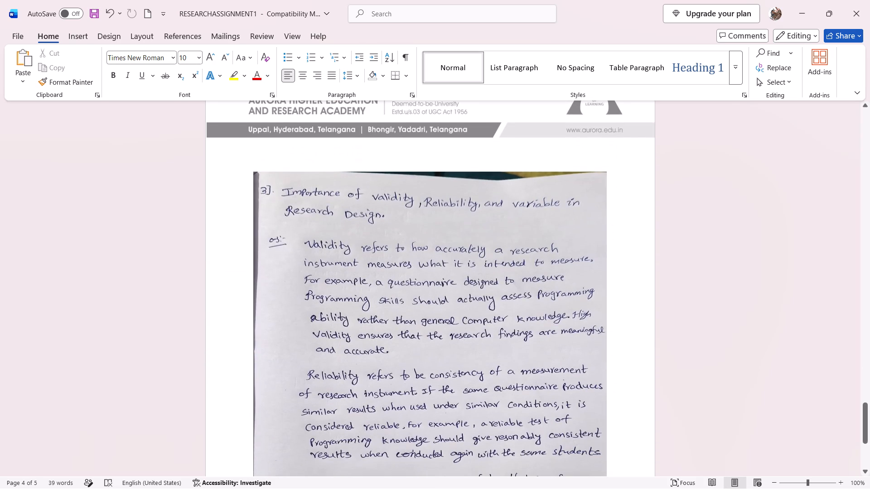
{"action": "right_click", "coordinate": [401, 181]}
{"action": "left_click", "coordinate": [419, 186]}
{"action": "scroll", "coordinate": [419, 186], "scroll_direction": "down", "scroll_amount": 7}
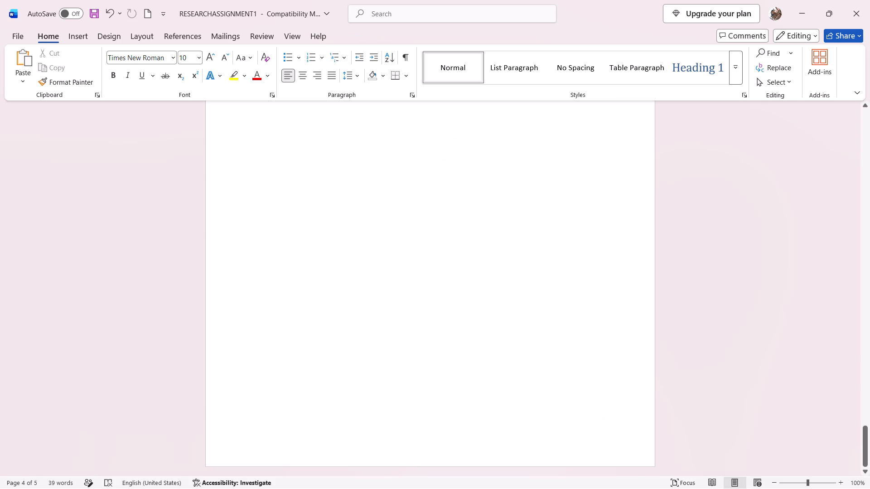
{"action": "scroll", "coordinate": [419, 186], "scroll_direction": "down", "scroll_amount": 4}
Set the Date of Submission on the cover page to 06-11-2026.
{"action": "scroll", "coordinate": [419, 186], "scroll_direction": "up", "scroll_amount": 13}
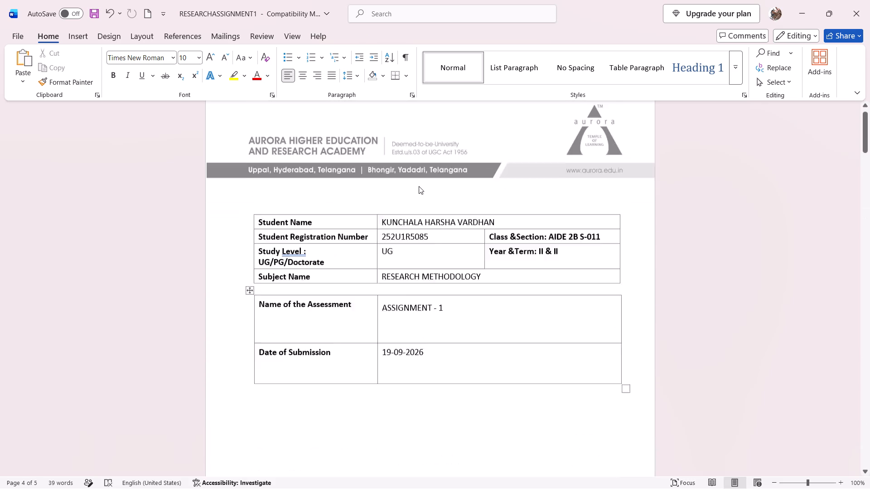
{"action": "scroll", "coordinate": [449, 171], "scroll_direction": "up", "scroll_amount": 1}
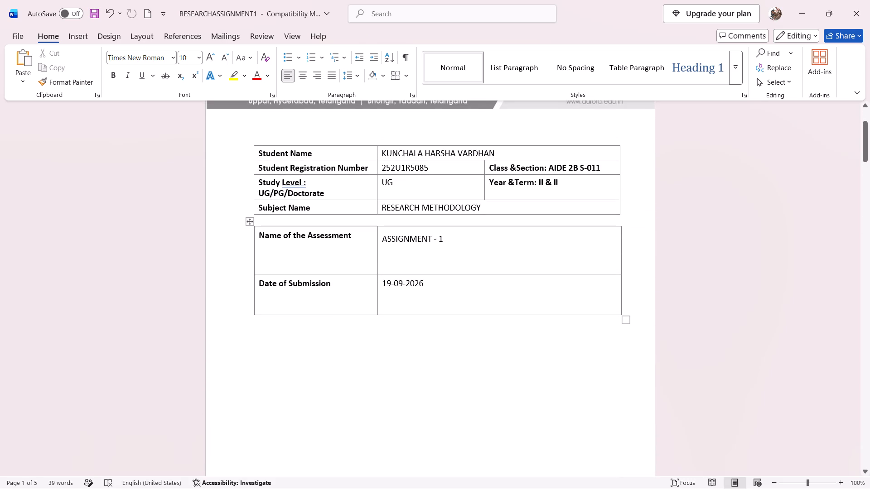
{"action": "scroll", "coordinate": [499, 218], "scroll_direction": "down", "scroll_amount": 1}
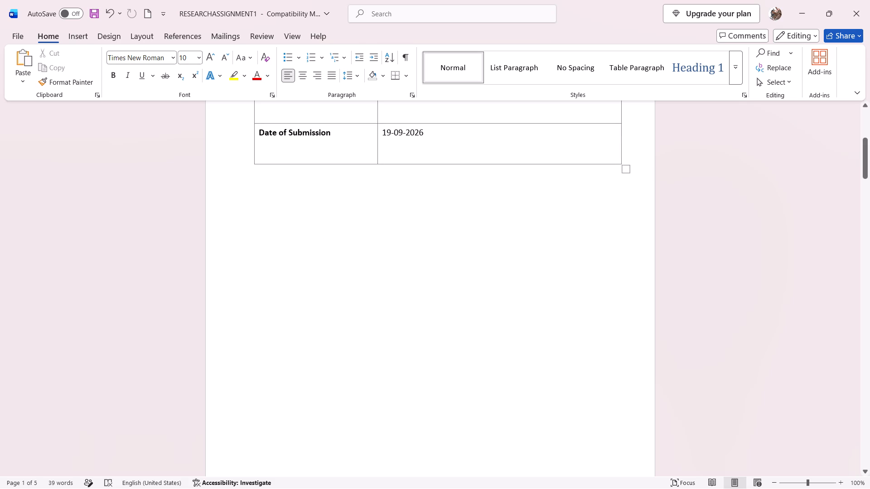
{"action": "left_click", "coordinate": [394, 138]}
{"action": "left_click", "coordinate": [389, 131]}
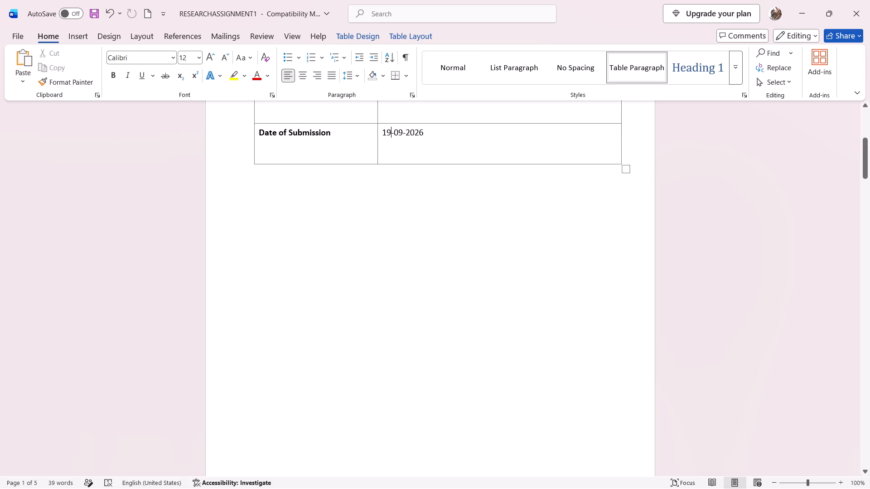
{"action": "key", "text": "BackSpace"}
{"action": "key", "text": "BackSpace"}
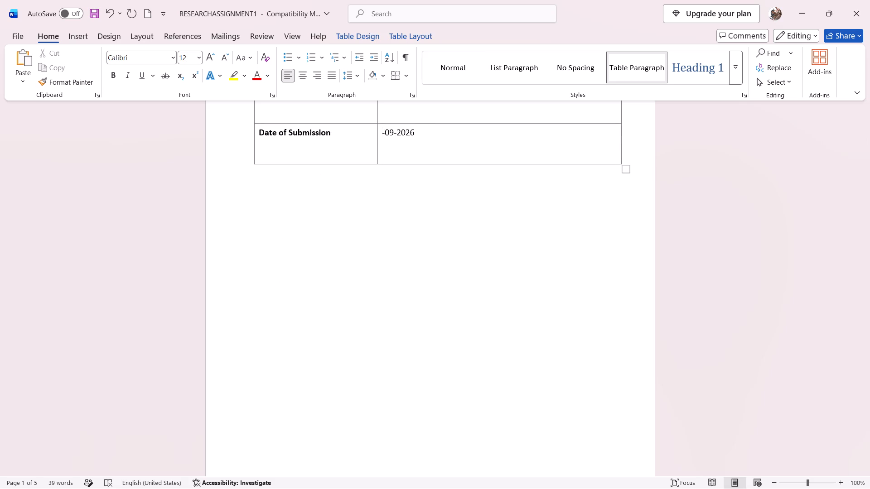
{"action": "type", "text": "06"}
{"action": "key", "text": "Right"}
{"action": "key", "text": "Right"}
{"action": "key", "text": "Right"}
{"action": "key", "text": "BackSpace"}
{"action": "key", "text": "BackSpace"}
{"action": "type", "text": "11"}
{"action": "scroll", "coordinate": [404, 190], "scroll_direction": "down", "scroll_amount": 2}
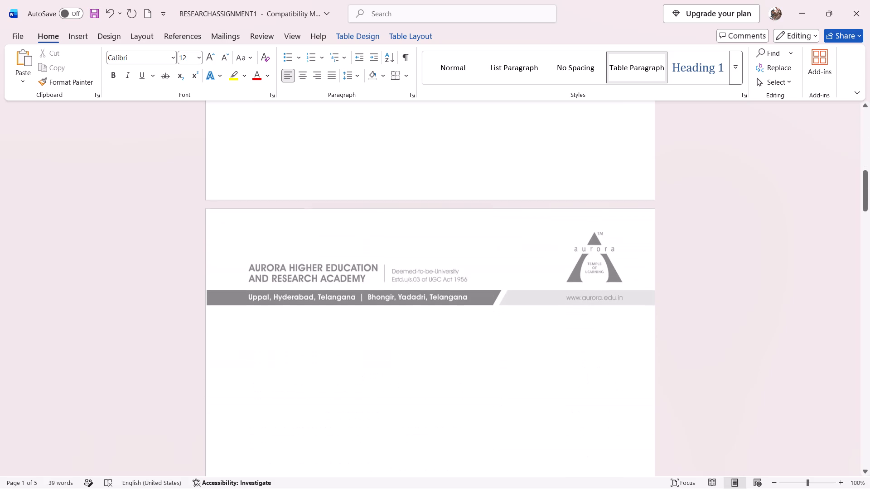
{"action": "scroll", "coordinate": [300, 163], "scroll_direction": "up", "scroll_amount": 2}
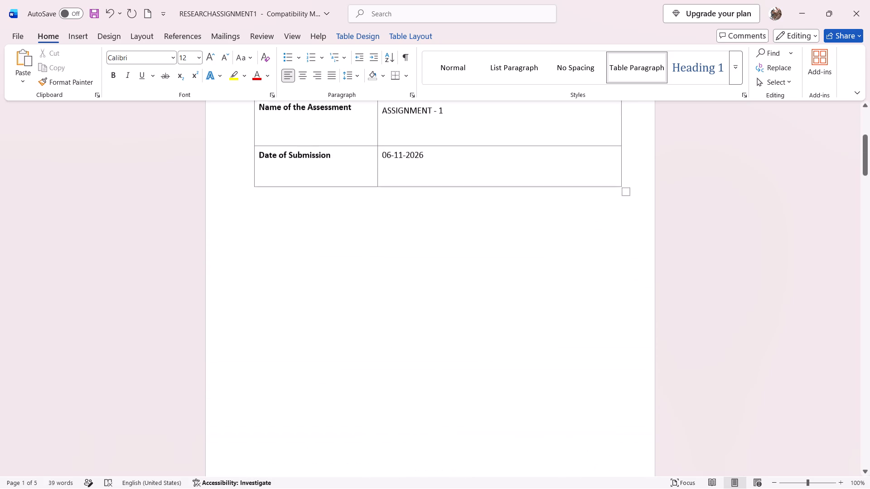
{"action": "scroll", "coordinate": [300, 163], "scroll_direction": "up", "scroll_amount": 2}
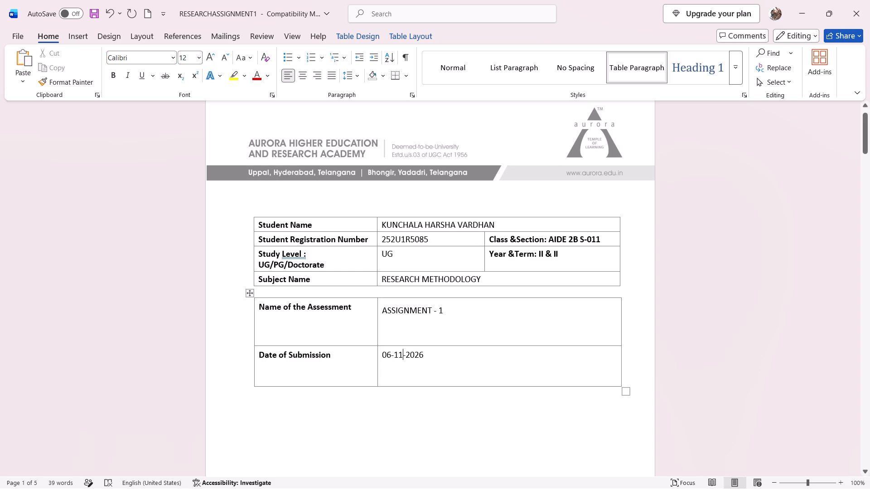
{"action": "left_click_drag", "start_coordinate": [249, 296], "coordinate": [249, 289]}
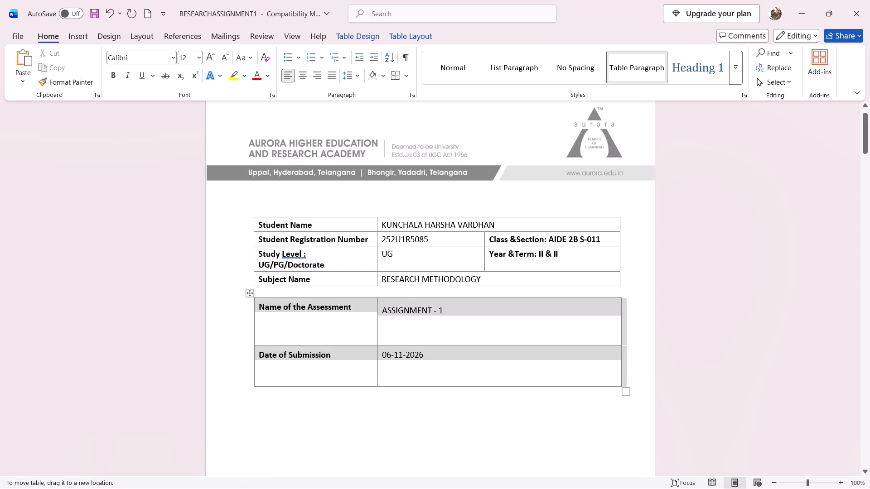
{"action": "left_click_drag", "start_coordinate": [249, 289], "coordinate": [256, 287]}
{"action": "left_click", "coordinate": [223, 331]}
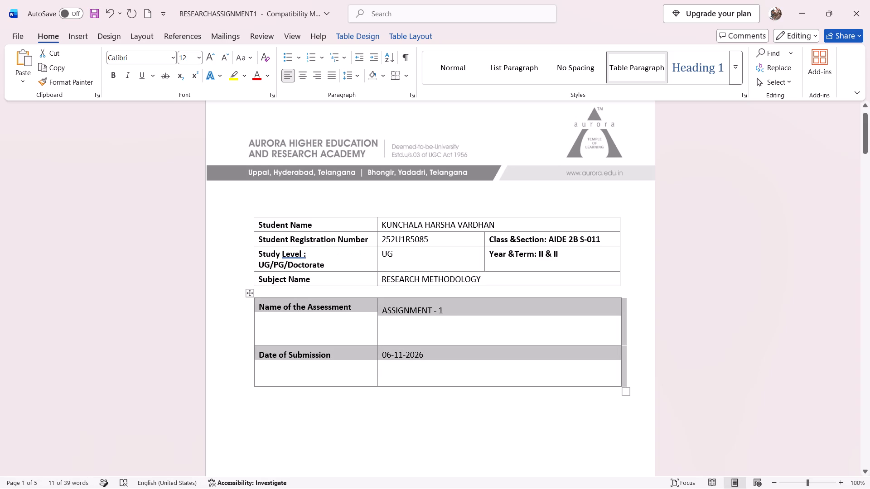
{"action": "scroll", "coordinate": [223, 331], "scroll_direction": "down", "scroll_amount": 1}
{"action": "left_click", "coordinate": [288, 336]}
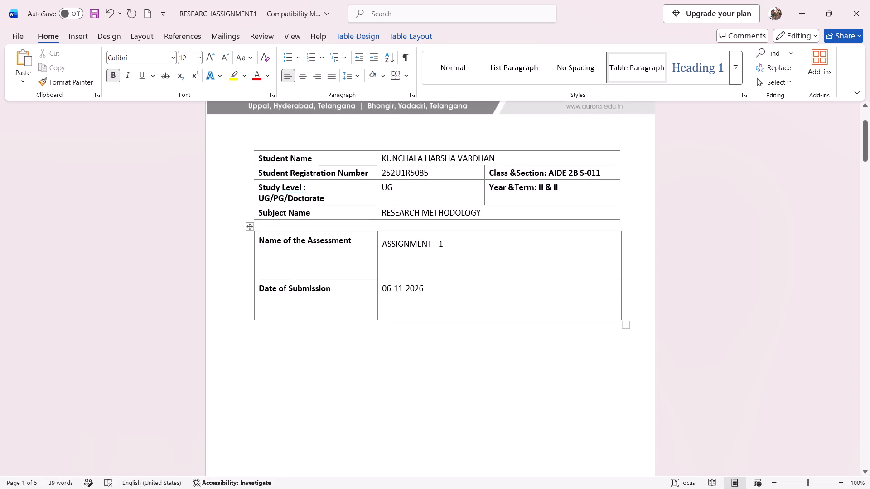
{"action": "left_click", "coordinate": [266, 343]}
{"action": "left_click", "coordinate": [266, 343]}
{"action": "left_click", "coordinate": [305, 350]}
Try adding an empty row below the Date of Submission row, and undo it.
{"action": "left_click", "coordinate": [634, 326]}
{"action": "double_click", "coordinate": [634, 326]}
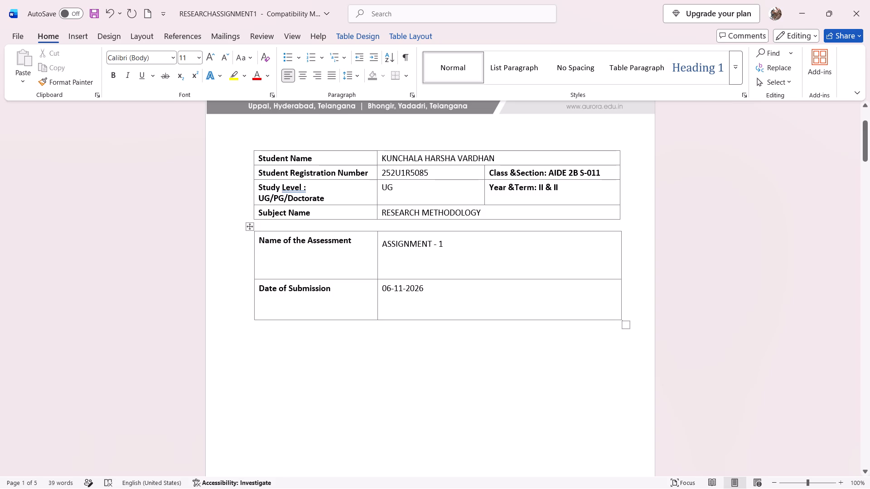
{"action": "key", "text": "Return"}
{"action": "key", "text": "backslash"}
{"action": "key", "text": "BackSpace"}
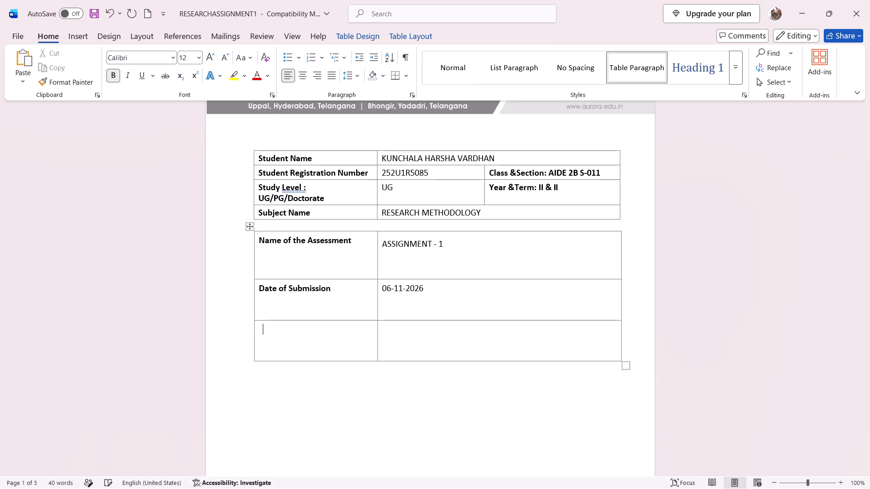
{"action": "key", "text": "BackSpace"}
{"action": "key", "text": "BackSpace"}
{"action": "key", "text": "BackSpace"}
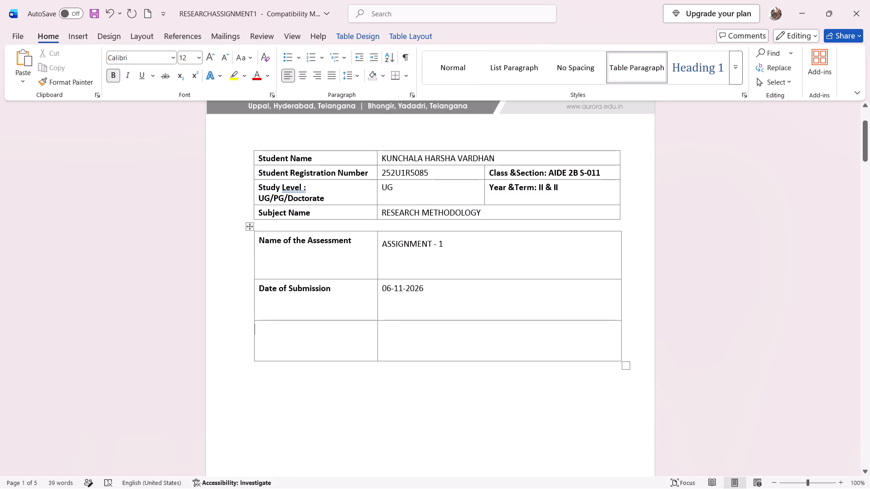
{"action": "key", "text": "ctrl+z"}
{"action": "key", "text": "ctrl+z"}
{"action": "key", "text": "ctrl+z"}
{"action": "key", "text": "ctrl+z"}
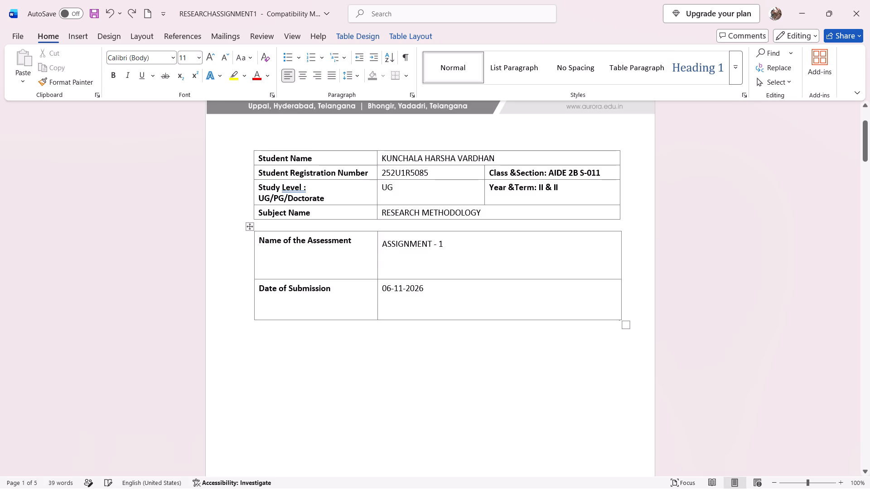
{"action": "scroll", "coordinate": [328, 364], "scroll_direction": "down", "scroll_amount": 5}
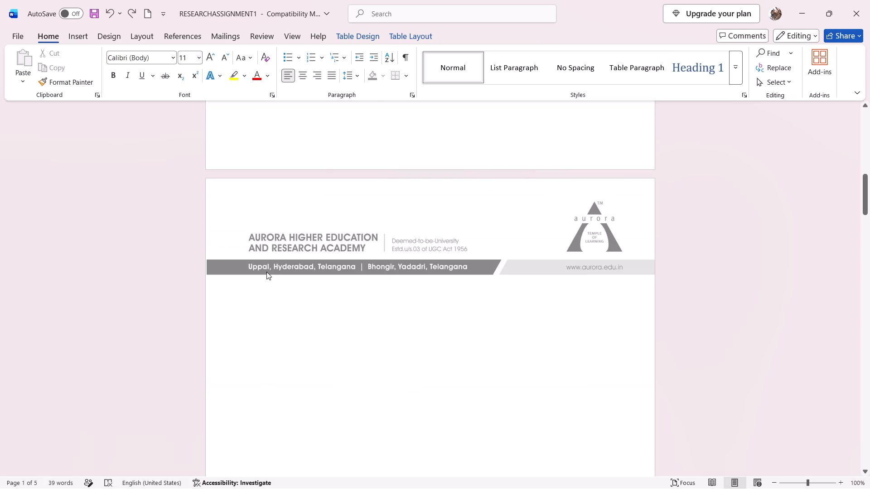
Insert the handwritten page photo cdc9960f-72e2-4a03-a434-518ba545d442 from Downloads below the letterhead on the second page.
{"action": "double_click", "coordinate": [271, 319]}
{"action": "left_click", "coordinate": [85, 37]}
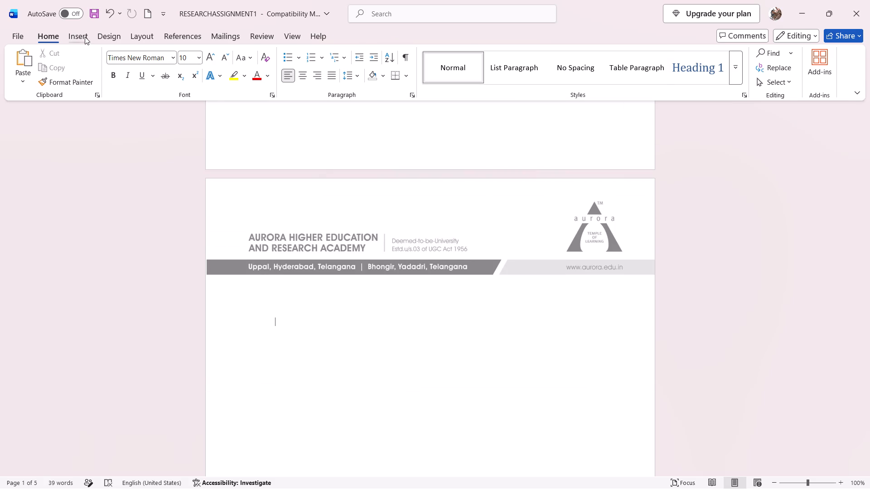
{"action": "left_click", "coordinate": [126, 87]}
{"action": "left_click", "coordinate": [136, 110]}
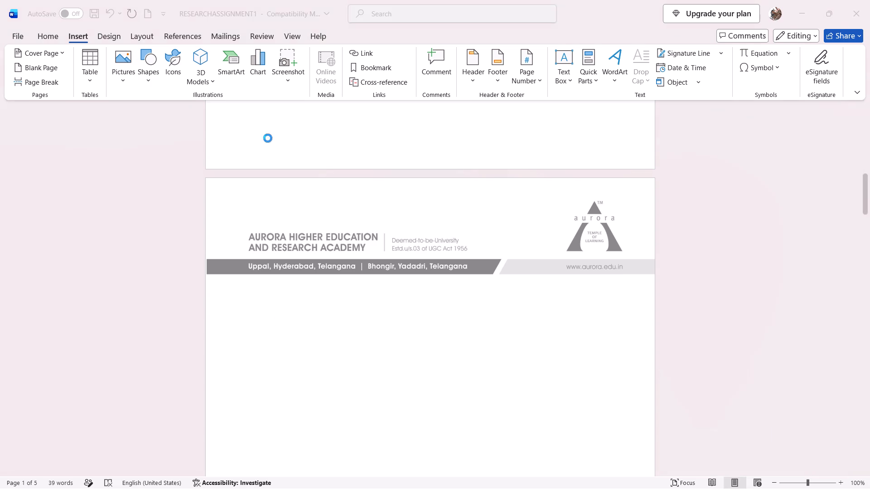
{"action": "scroll", "coordinate": [268, 138], "scroll_direction": "right", "scroll_amount": 3}
{"action": "left_click", "coordinate": [25, 163]}
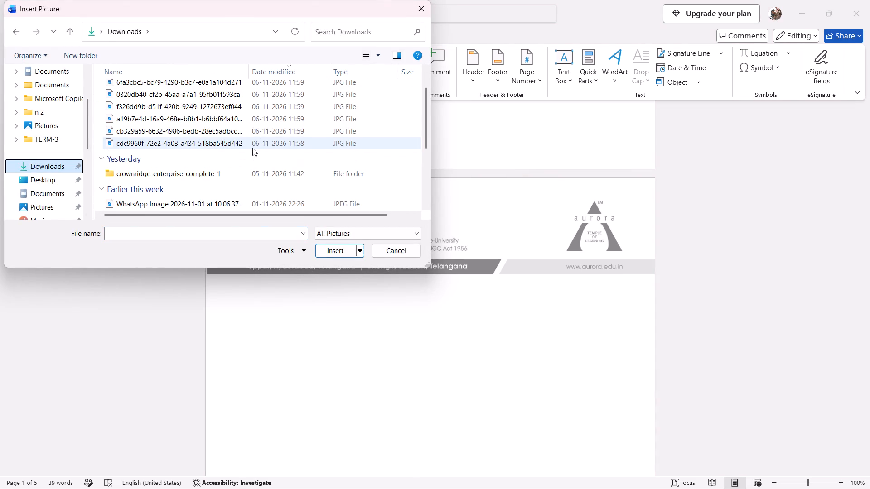
{"action": "double_click", "coordinate": [252, 148]}
Crop the dark area above the notebook page off the inserted photo, to a height of about 19.56 cm.
{"action": "scroll", "coordinate": [344, 230], "scroll_direction": "down", "scroll_amount": 1}
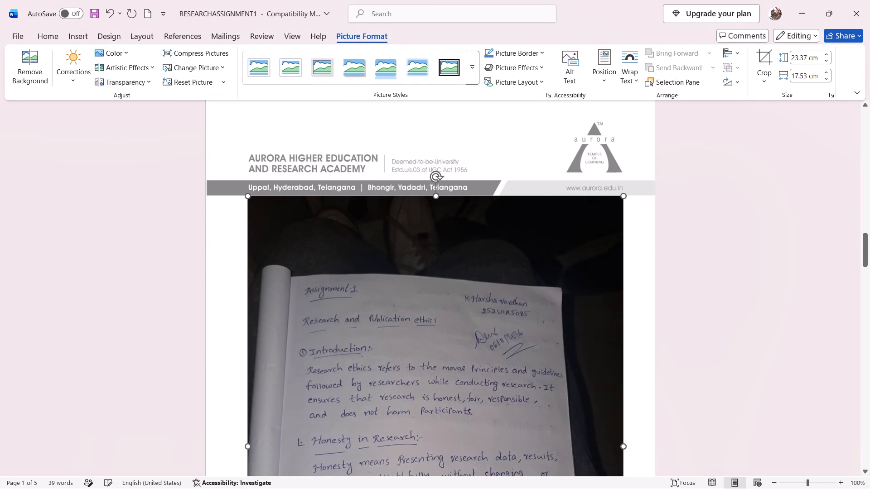
{"action": "scroll", "coordinate": [344, 230], "scroll_direction": "down", "scroll_amount": 1}
{"action": "right_click", "coordinate": [344, 230]}
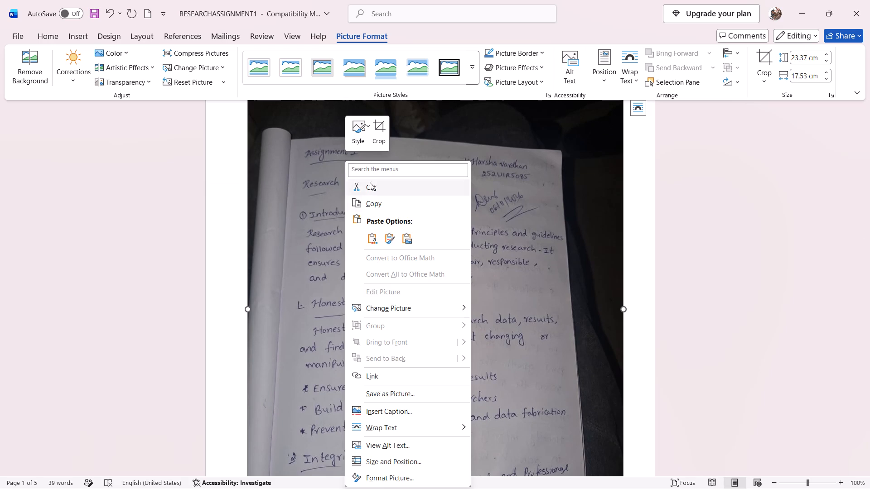
{"action": "left_click", "coordinate": [376, 140]}
{"action": "scroll", "coordinate": [376, 140], "scroll_direction": "up", "scroll_amount": 1}
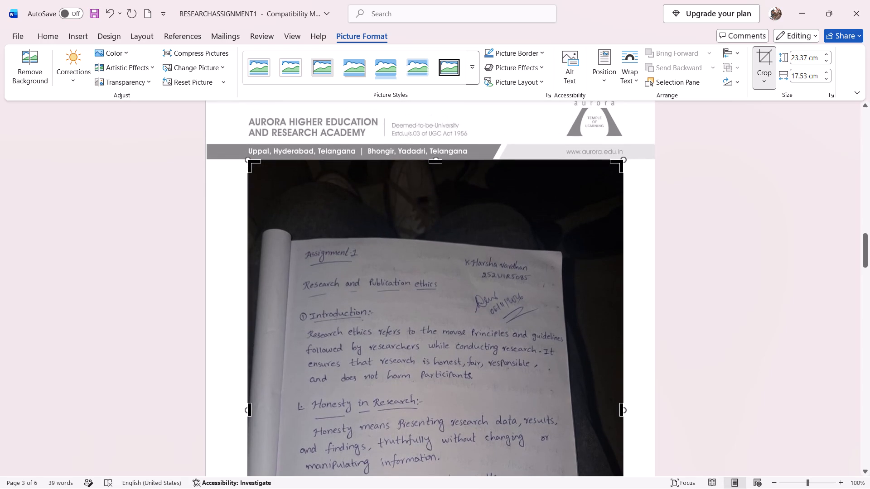
{"action": "left_click_drag", "start_coordinate": [434, 161], "coordinate": [429, 275]}
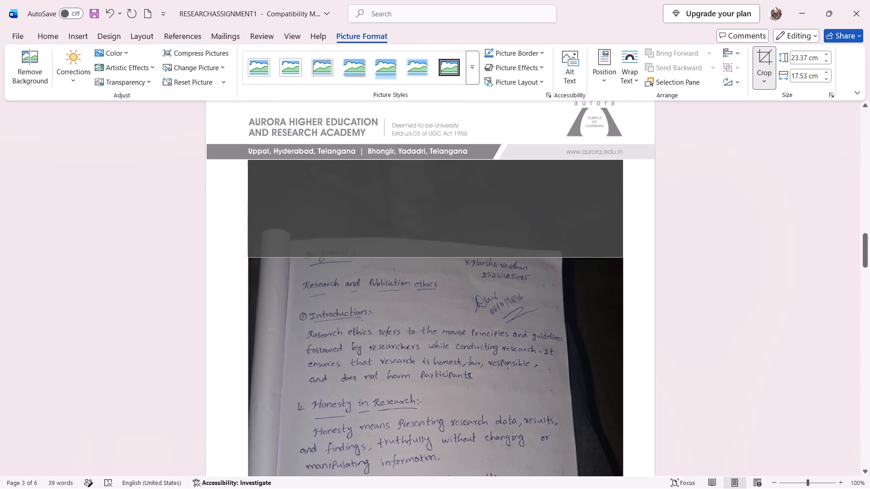
{"action": "left_click_drag", "start_coordinate": [429, 275], "coordinate": [429, 241]}
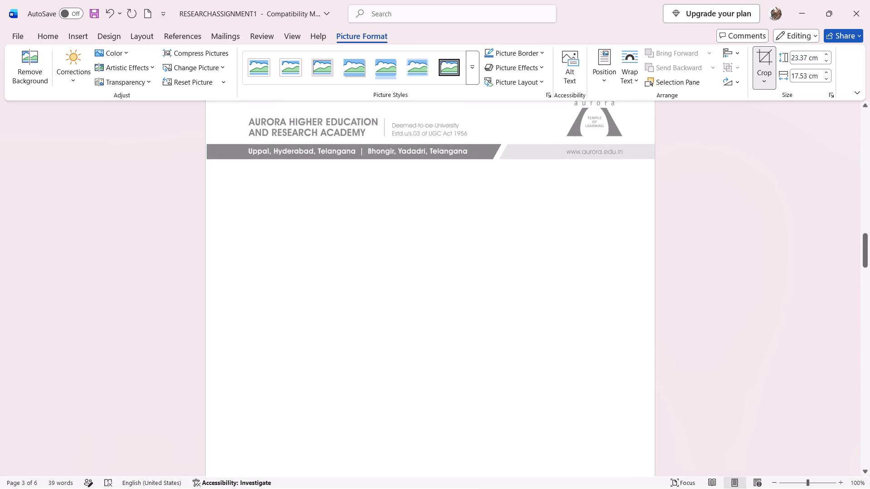
{"action": "scroll", "coordinate": [429, 241], "scroll_direction": "down", "scroll_amount": 2}
{"action": "scroll", "coordinate": [429, 241], "scroll_direction": "up", "scroll_amount": 2}
{"action": "scroll", "coordinate": [429, 241], "scroll_direction": "right", "scroll_amount": 1}
{"action": "scroll", "coordinate": [429, 241], "scroll_direction": "up", "scroll_amount": 1}
{"action": "scroll", "coordinate": [429, 241], "scroll_direction": "right", "scroll_amount": 1}
{"action": "scroll", "coordinate": [429, 241], "scroll_direction": "up", "scroll_amount": 1}
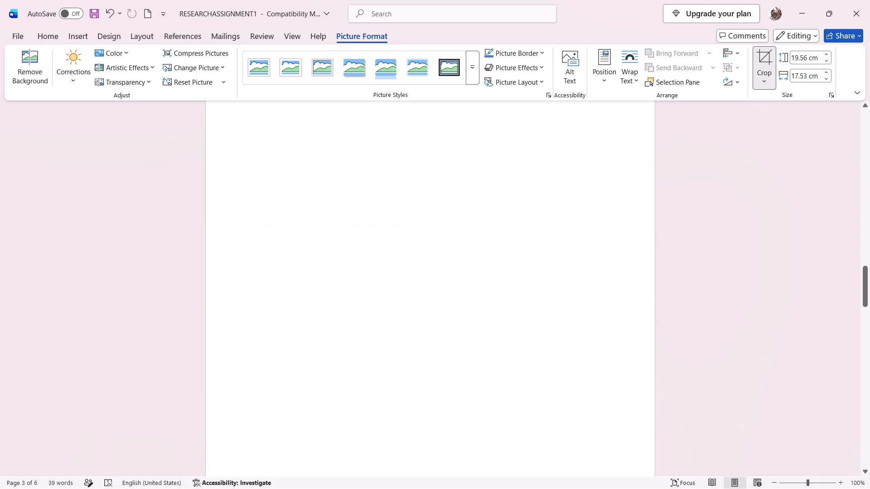
{"action": "scroll", "coordinate": [429, 241], "scroll_direction": "up", "scroll_amount": 3}
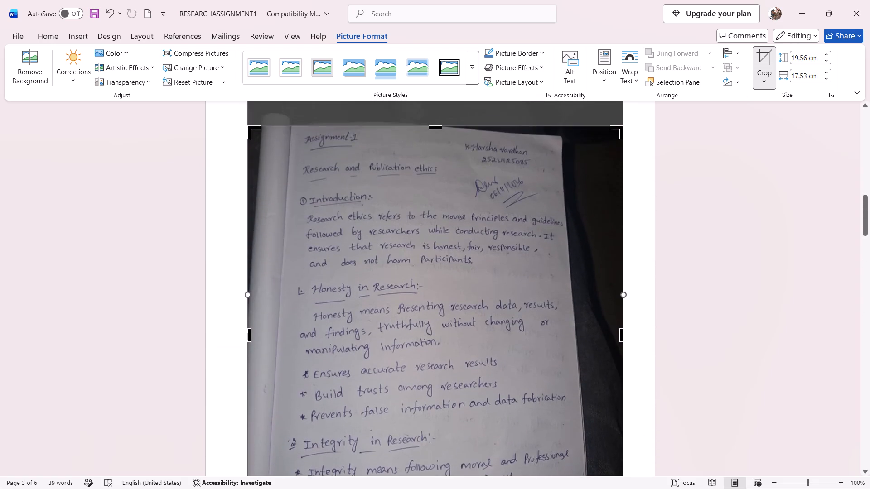
{"action": "scroll", "coordinate": [429, 241], "scroll_direction": "up", "scroll_amount": 1}
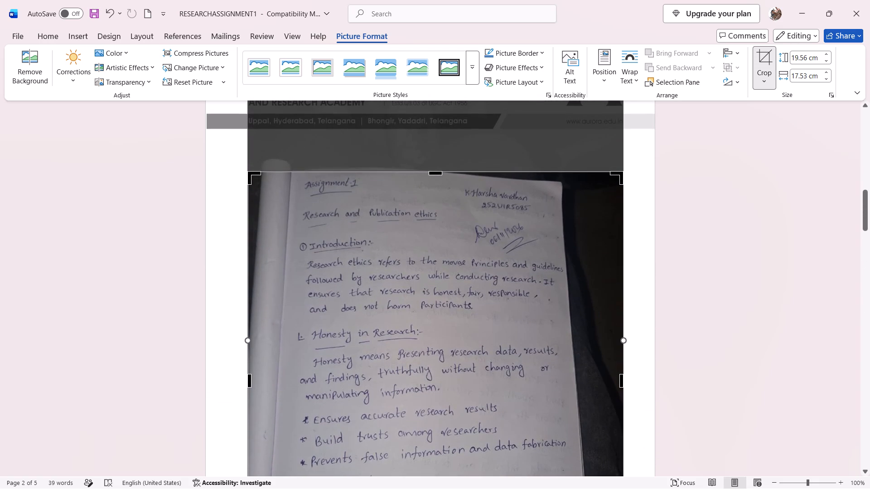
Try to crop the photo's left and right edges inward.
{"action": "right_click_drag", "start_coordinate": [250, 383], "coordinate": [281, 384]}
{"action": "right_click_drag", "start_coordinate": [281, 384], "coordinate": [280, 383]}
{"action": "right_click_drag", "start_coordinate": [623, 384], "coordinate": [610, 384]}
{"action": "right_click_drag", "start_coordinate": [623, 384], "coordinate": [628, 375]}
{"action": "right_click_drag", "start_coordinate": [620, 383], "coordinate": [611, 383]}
Narrow the photo slightly from its right side within the crop frame.
{"action": "left_click_drag", "start_coordinate": [622, 340], "coordinate": [598, 342]}
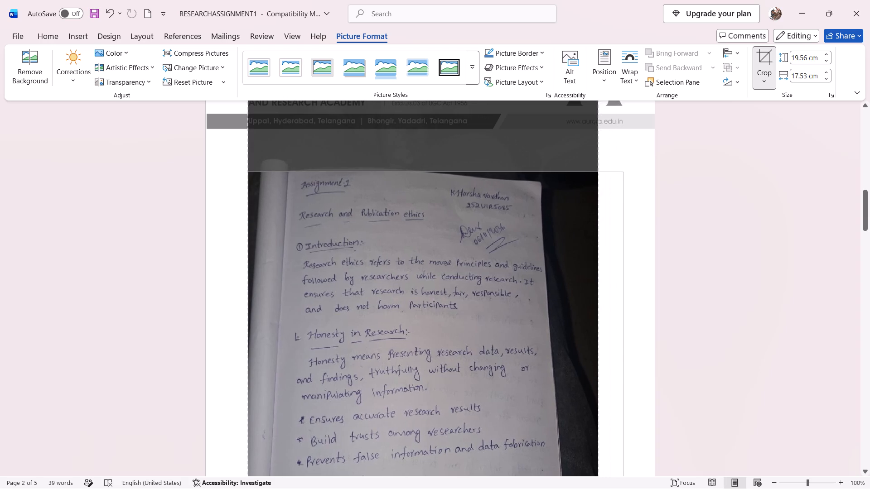
{"action": "left_click_drag", "start_coordinate": [598, 342], "coordinate": [603, 343]}
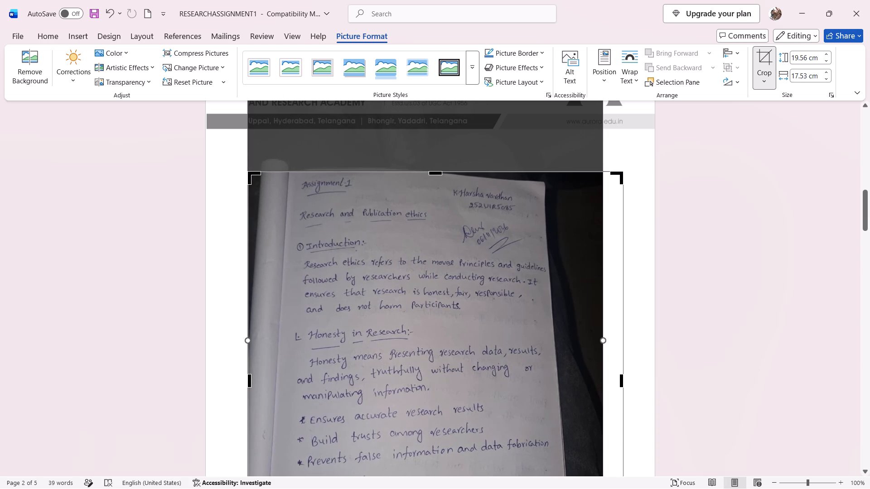
Crop the photo's right side and top-right corner close to the paper edge, to about 19.22 cm high by 14.33 cm wide.
{"action": "left_click_drag", "start_coordinate": [620, 386], "coordinate": [567, 387]}
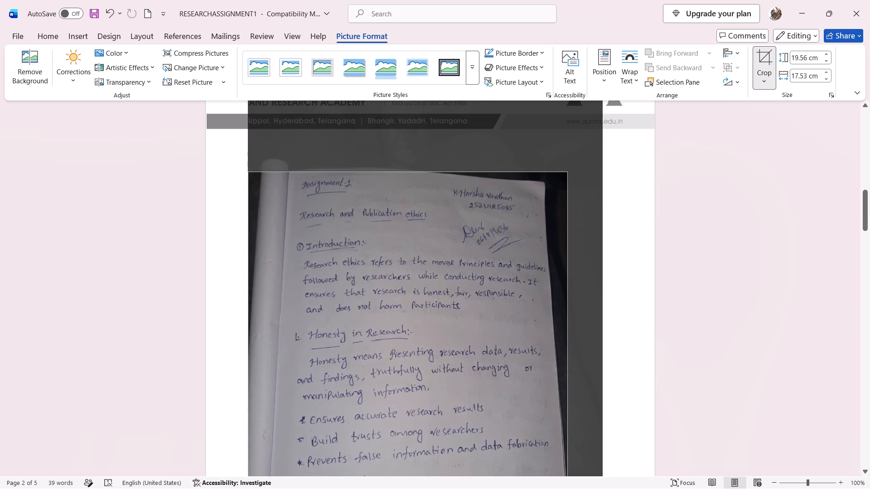
{"action": "left_click_drag", "start_coordinate": [567, 387], "coordinate": [561, 389]}
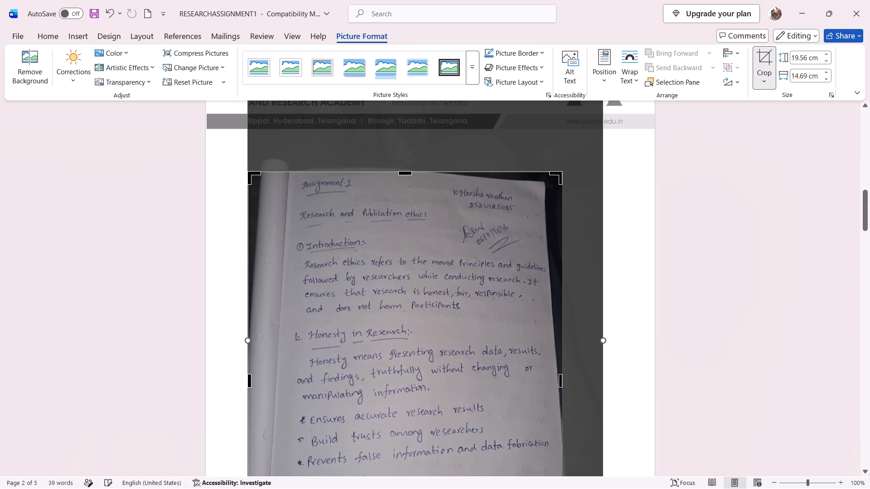
{"action": "left_click_drag", "start_coordinate": [561, 178], "coordinate": [546, 180]}
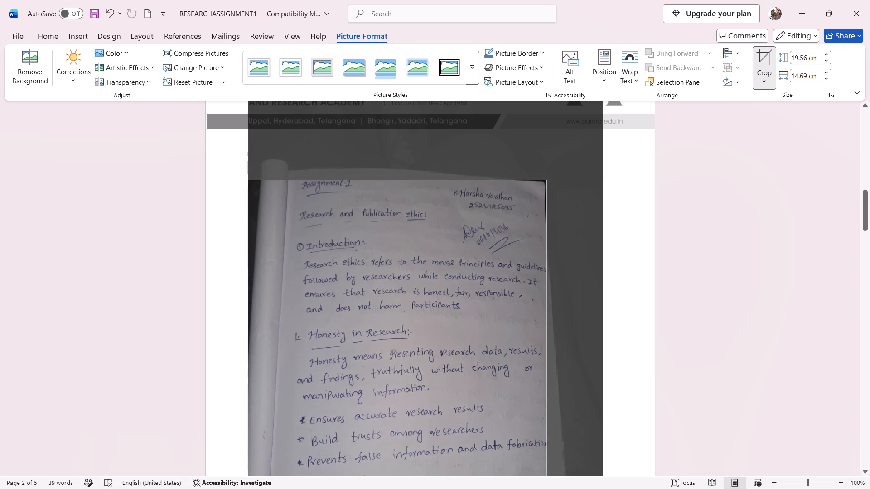
{"action": "left_click_drag", "start_coordinate": [546, 180], "coordinate": [546, 180]}
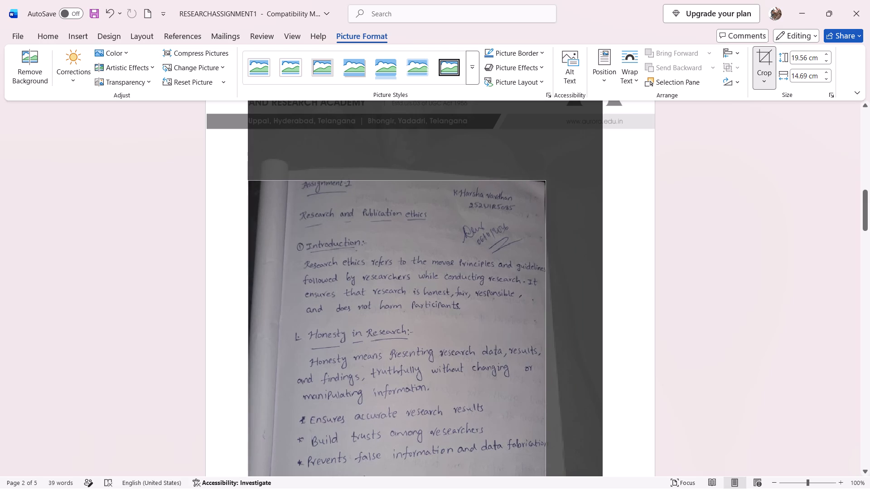
{"action": "left_click_drag", "start_coordinate": [546, 180], "coordinate": [545, 179]}
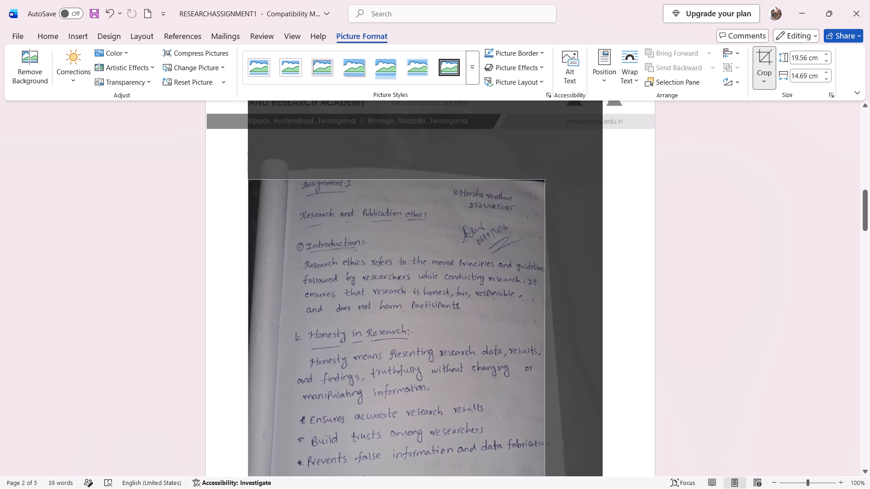
{"action": "left_click_drag", "start_coordinate": [545, 179], "coordinate": [545, 179]}
{"action": "scroll", "coordinate": [545, 179], "scroll_direction": "down", "scroll_amount": 2}
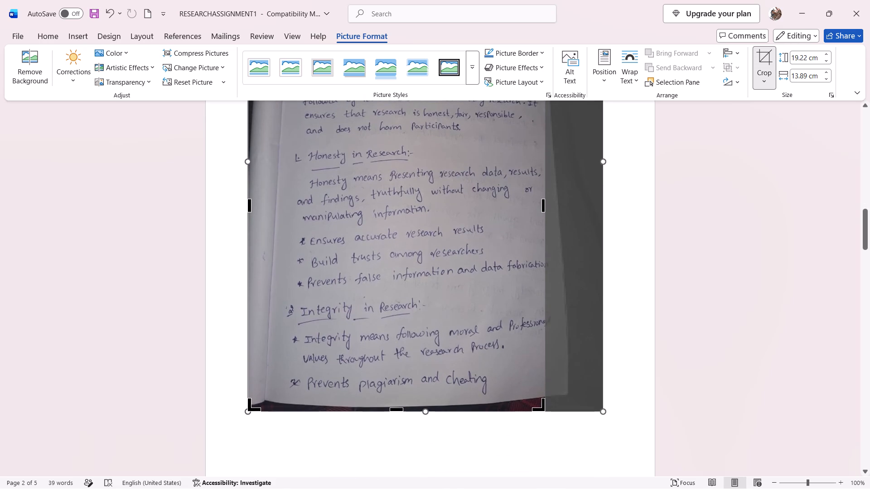
{"action": "left_click_drag", "start_coordinate": [544, 204], "coordinate": [555, 205]}
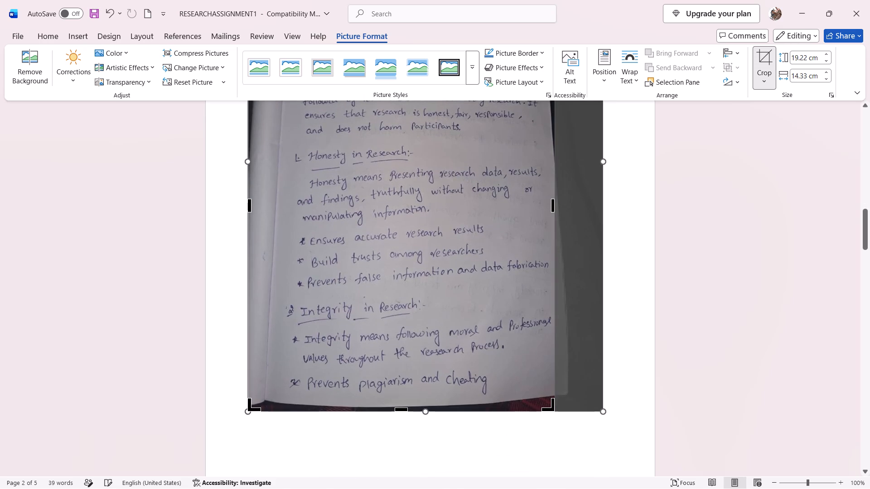
Crop the dark strip off the photo's bottom edge, to a height of about 18.97 cm.
{"action": "right_click_drag", "start_coordinate": [401, 411], "coordinate": [401, 409]}
{"action": "right_click_drag", "start_coordinate": [401, 409], "coordinate": [401, 401]}
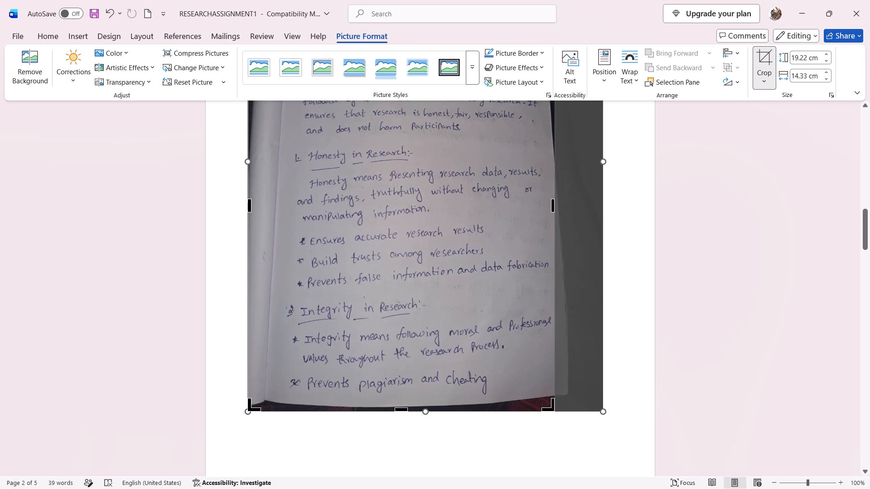
{"action": "left_click", "coordinate": [404, 409]}
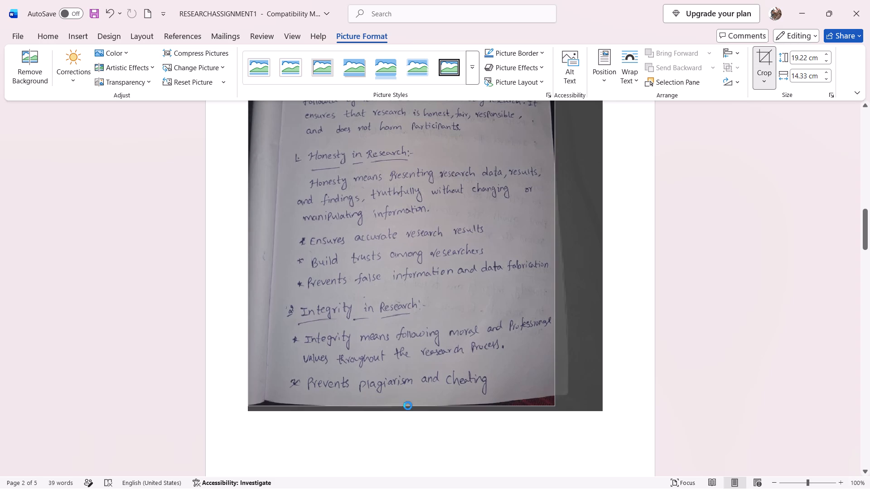
Adjust the crop's top-left corner to trim the left edge and include the full heading, about 19.54 by 13.61 cm, and finish cropping.
{"action": "scroll", "coordinate": [408, 406], "scroll_direction": "up", "scroll_amount": 2}
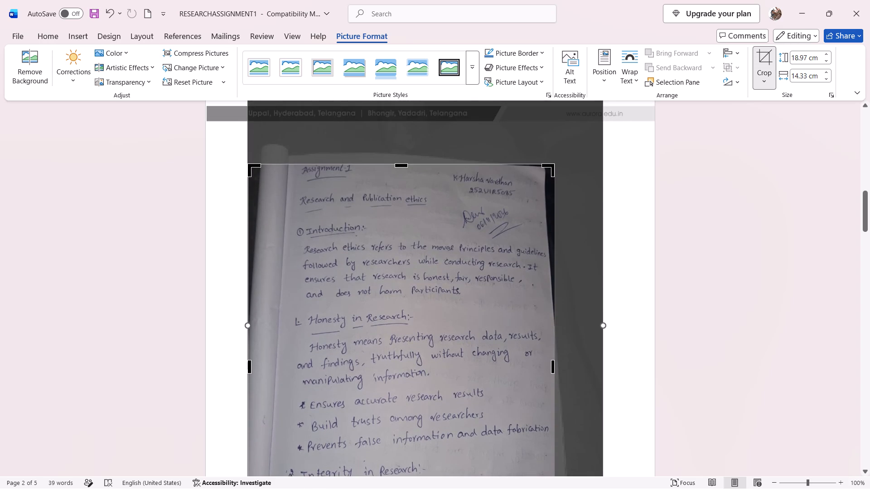
{"action": "left_click_drag", "start_coordinate": [252, 168], "coordinate": [263, 152]}
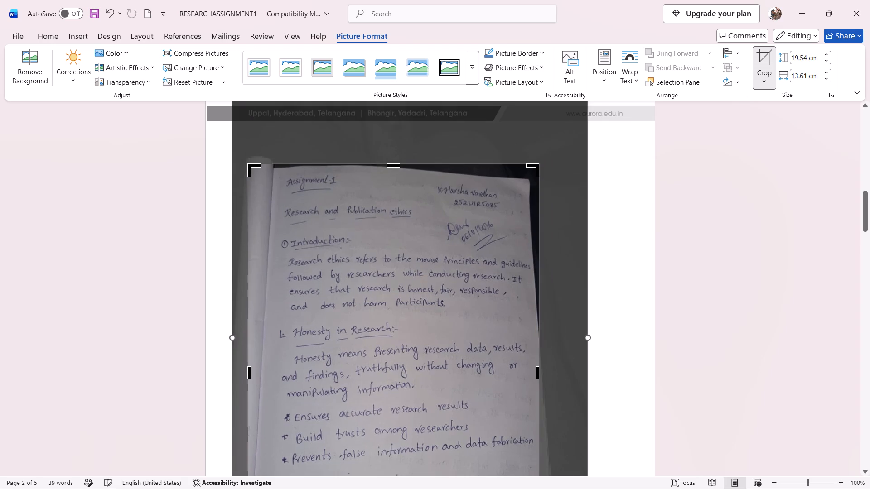
{"action": "scroll", "coordinate": [263, 152], "scroll_direction": "down", "scroll_amount": 2}
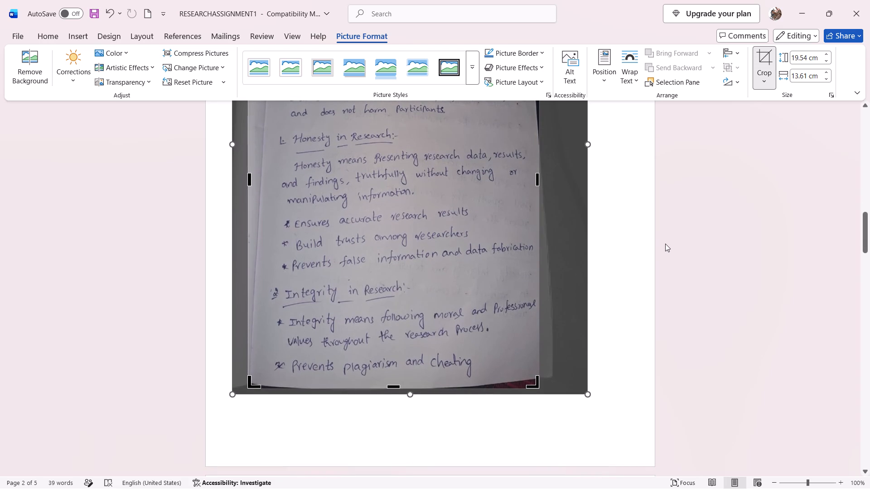
{"action": "left_click", "coordinate": [667, 244]}
Review the cover page details and the cropped photo on the second page.
{"action": "scroll", "coordinate": [667, 244], "scroll_direction": "up", "scroll_amount": 2}
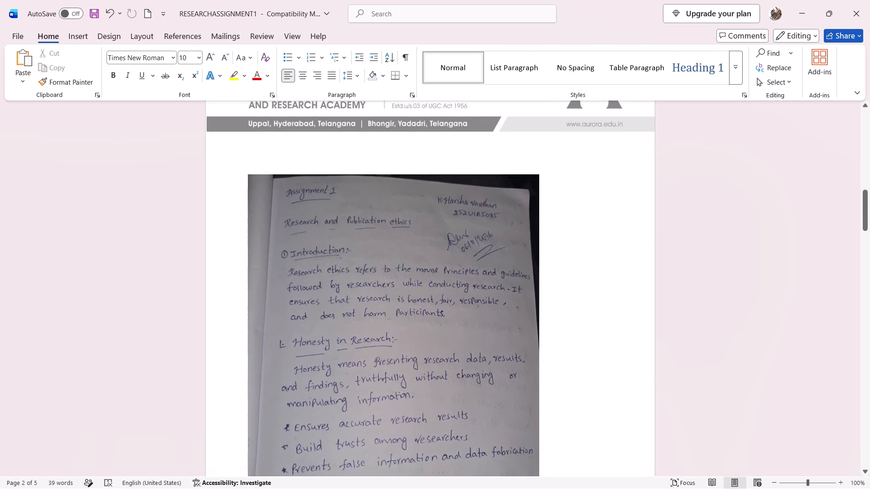
{"action": "scroll", "coordinate": [667, 244], "scroll_direction": "up", "scroll_amount": 3}
{"action": "scroll", "coordinate": [667, 244], "scroll_direction": "right", "scroll_amount": 1}
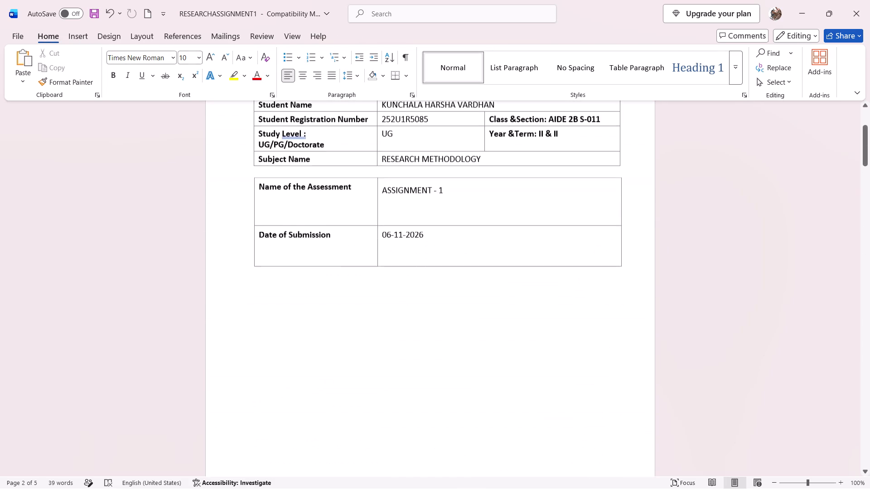
{"action": "scroll", "coordinate": [667, 244], "scroll_direction": "down", "scroll_amount": 3}
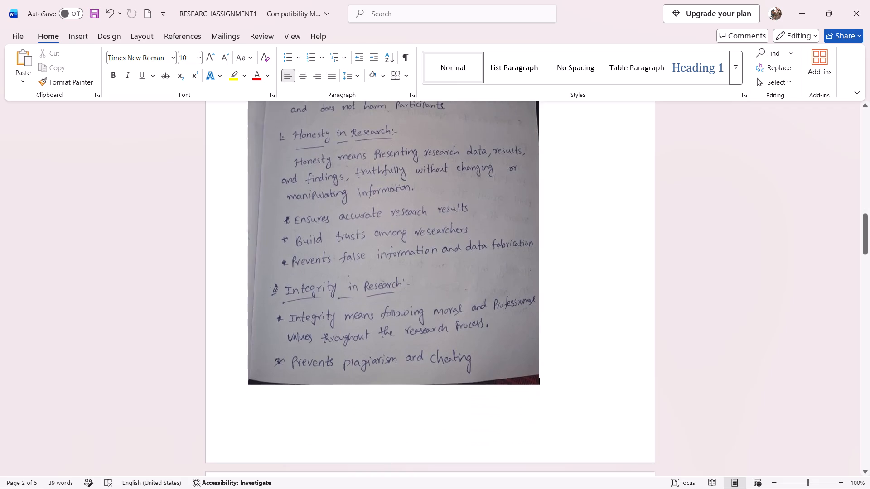
{"action": "scroll", "coordinate": [667, 244], "scroll_direction": "down", "scroll_amount": 3}
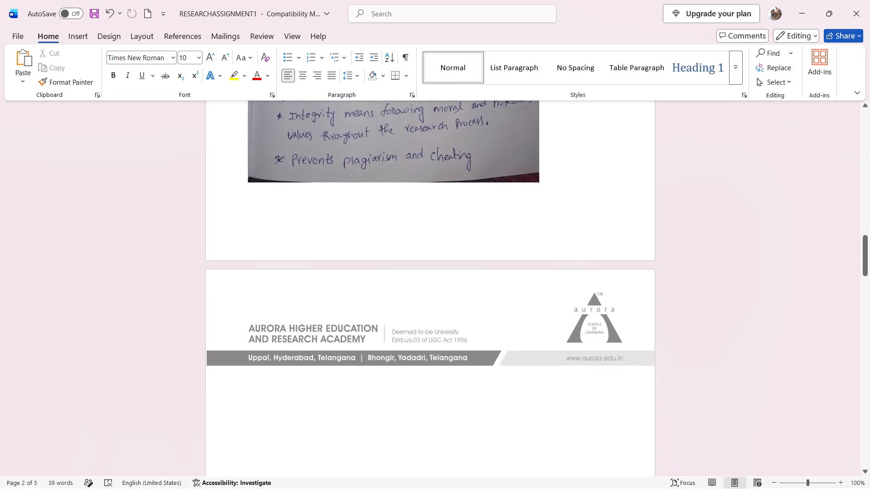
Add a blank line below the third page's letterhead and insert the Downloads photo whose file name starts with cb329a59.
{"action": "left_click", "coordinate": [320, 397]}
{"action": "key", "text": "Return"}
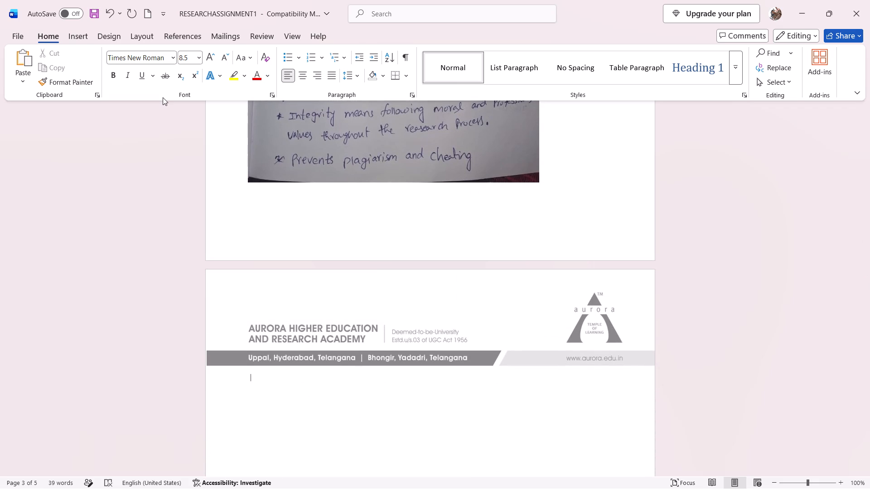
{"action": "left_click", "coordinate": [88, 34]}
{"action": "left_click", "coordinate": [132, 79]}
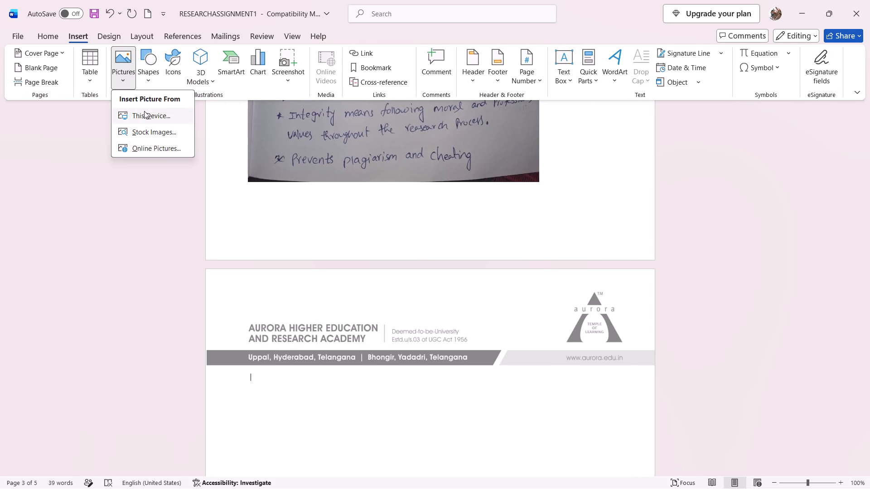
{"action": "left_click", "coordinate": [144, 111]}
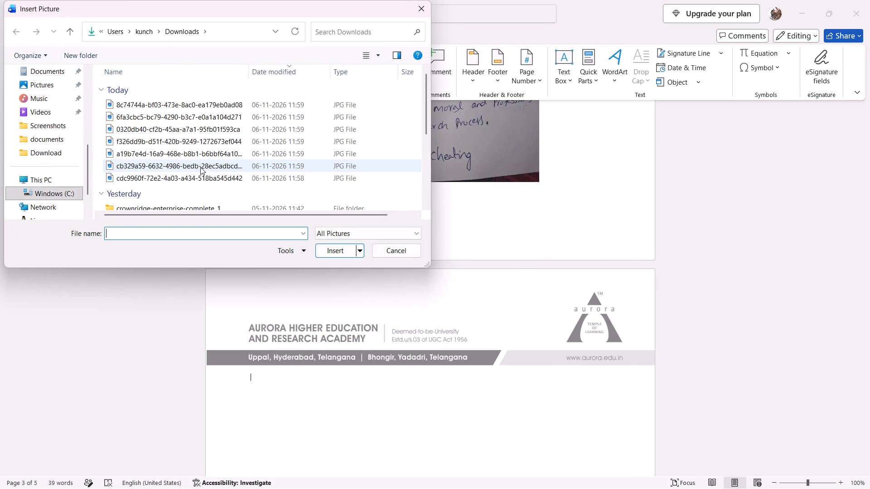
{"action": "double_click", "coordinate": [200, 166]}
Crop the inserted photo's top-left corner to trim the dark background and left edge, to about 22.27 cm high by 15.83 cm wide.
{"action": "scroll", "coordinate": [200, 166], "scroll_direction": "down", "scroll_amount": 1}
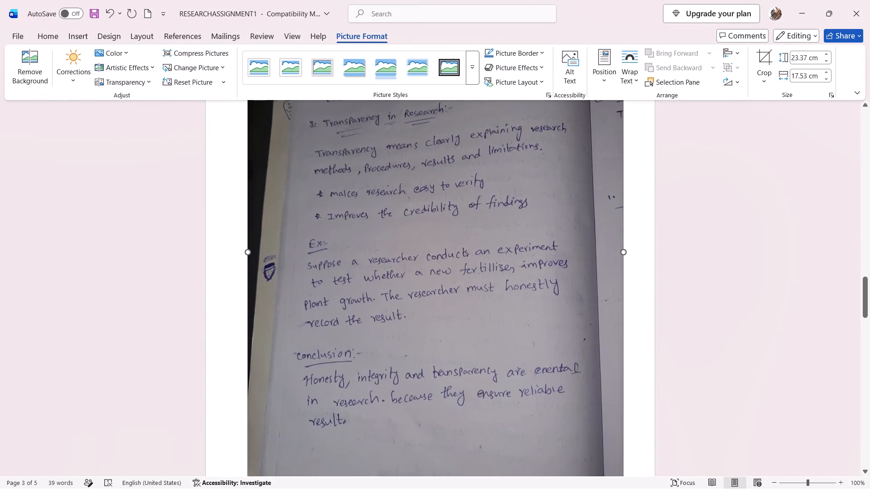
{"action": "right_click", "coordinate": [285, 182]}
{"action": "left_click", "coordinate": [323, 139]}
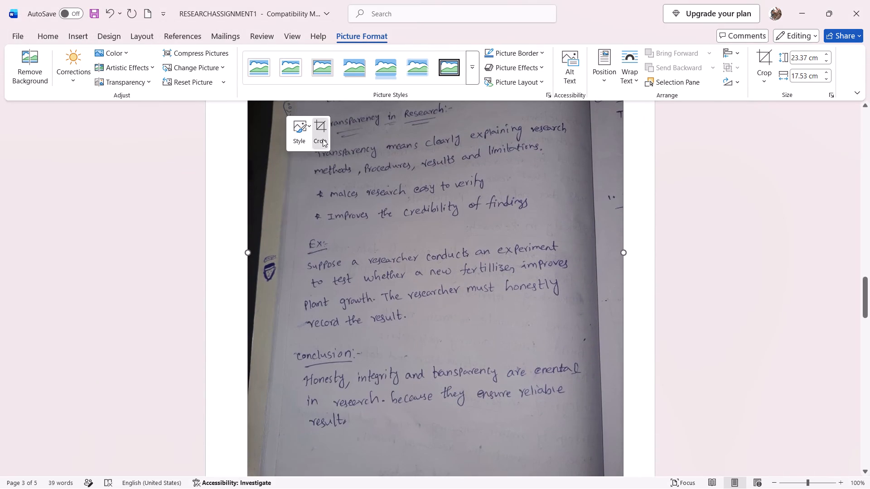
{"action": "scroll", "coordinate": [323, 139], "scroll_direction": "up", "scroll_amount": 1}
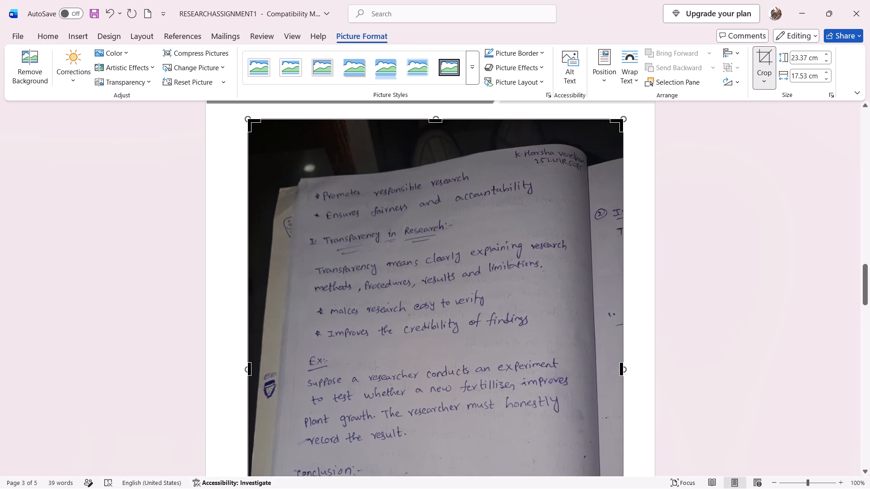
{"action": "left_click_drag", "start_coordinate": [250, 122], "coordinate": [251, 122]}
{"action": "left_click_drag", "start_coordinate": [251, 122], "coordinate": [296, 178]}
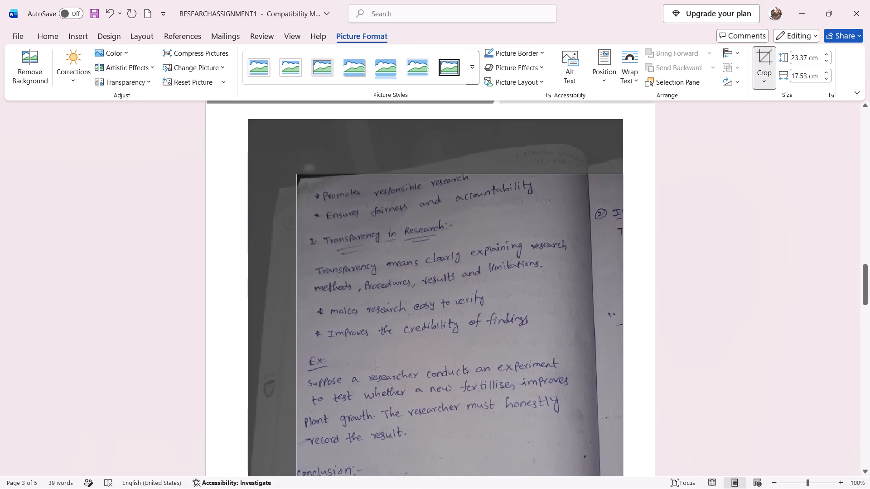
{"action": "left_click_drag", "start_coordinate": [296, 178], "coordinate": [289, 145]}
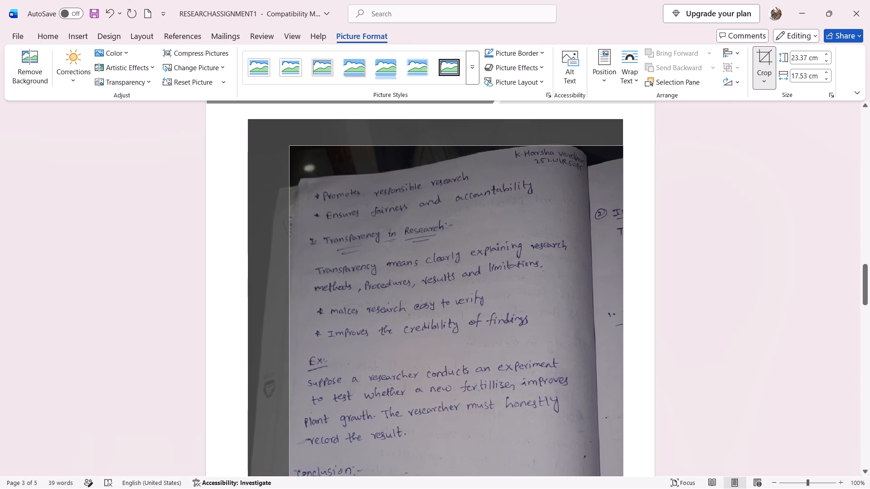
{"action": "left_click_drag", "start_coordinate": [289, 145], "coordinate": [292, 146]}
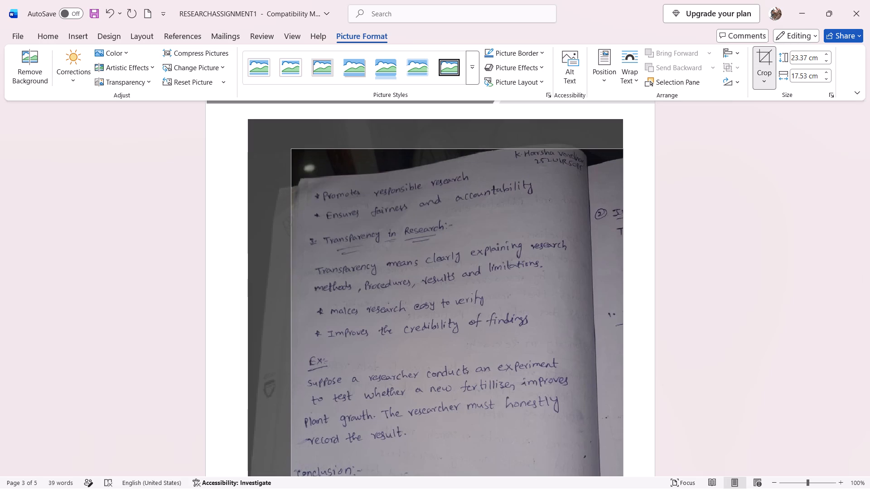
{"action": "left_click_drag", "start_coordinate": [292, 146], "coordinate": [284, 143]}
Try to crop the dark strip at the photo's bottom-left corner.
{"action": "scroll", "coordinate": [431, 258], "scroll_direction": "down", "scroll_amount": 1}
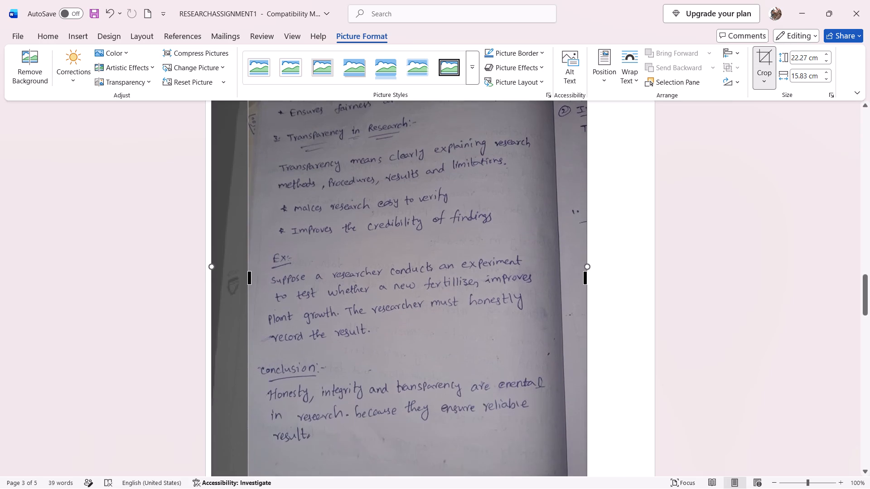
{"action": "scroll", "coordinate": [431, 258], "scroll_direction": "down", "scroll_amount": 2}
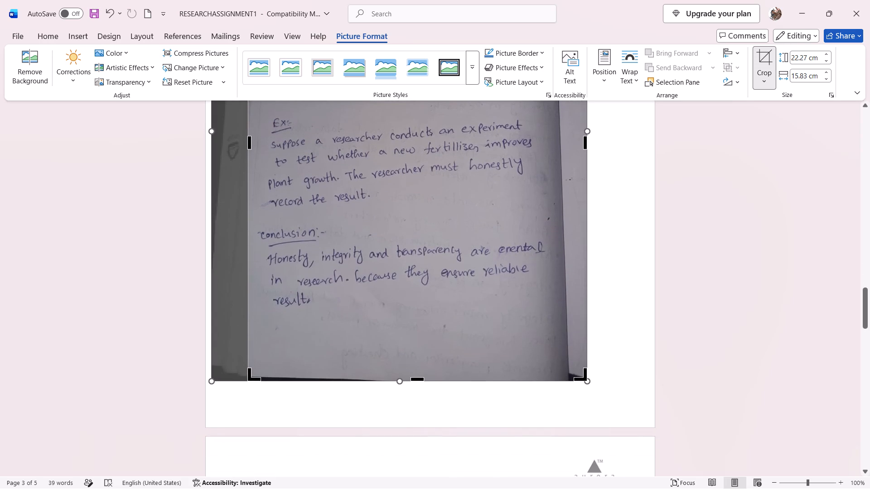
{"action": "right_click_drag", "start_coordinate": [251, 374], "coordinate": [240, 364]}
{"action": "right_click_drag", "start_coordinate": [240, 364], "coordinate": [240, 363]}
Narrow the image slightly within the crop frame and crop its top-right corner to the paper edge, about 22.02 by 14.01 cm.
{"action": "scroll", "coordinate": [394, 342], "scroll_direction": "up", "scroll_amount": 1}
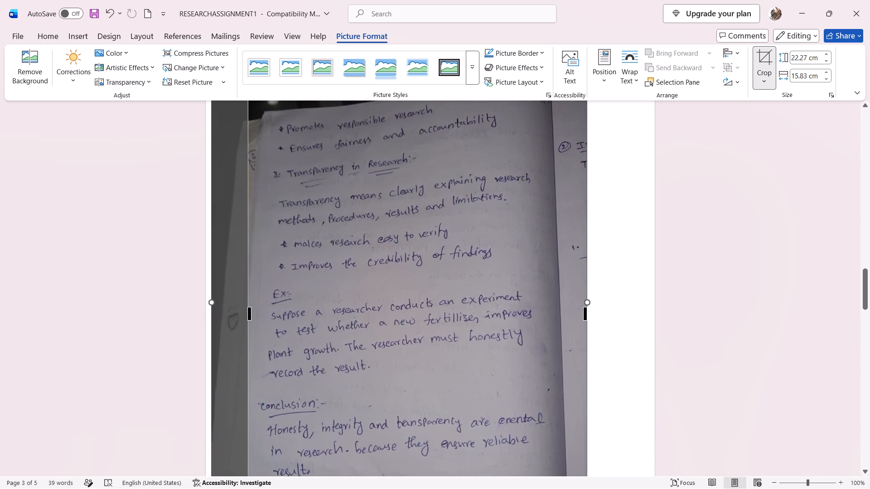
{"action": "right_click_drag", "start_coordinate": [584, 314], "coordinate": [570, 314]}
{"action": "left_click_drag", "start_coordinate": [589, 301], "coordinate": [581, 309]}
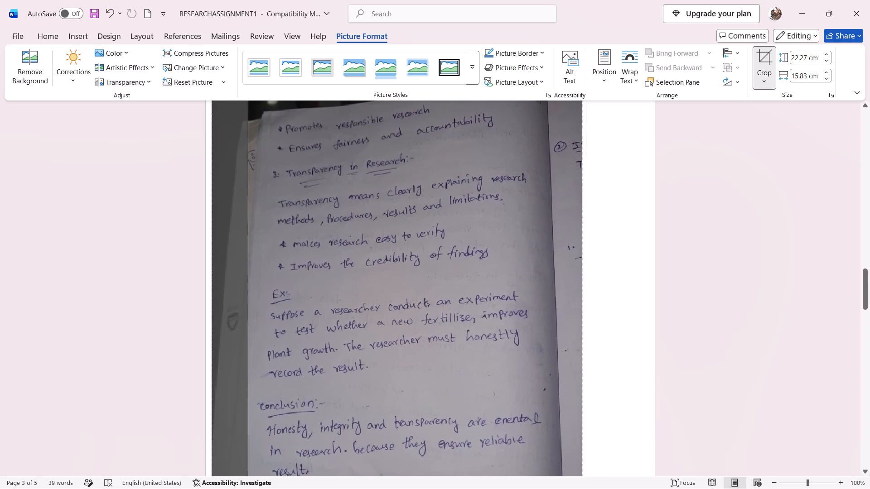
{"action": "left_click_drag", "start_coordinate": [581, 309], "coordinate": [579, 309]}
{"action": "scroll", "coordinate": [579, 309], "scroll_direction": "up", "scroll_amount": 1}
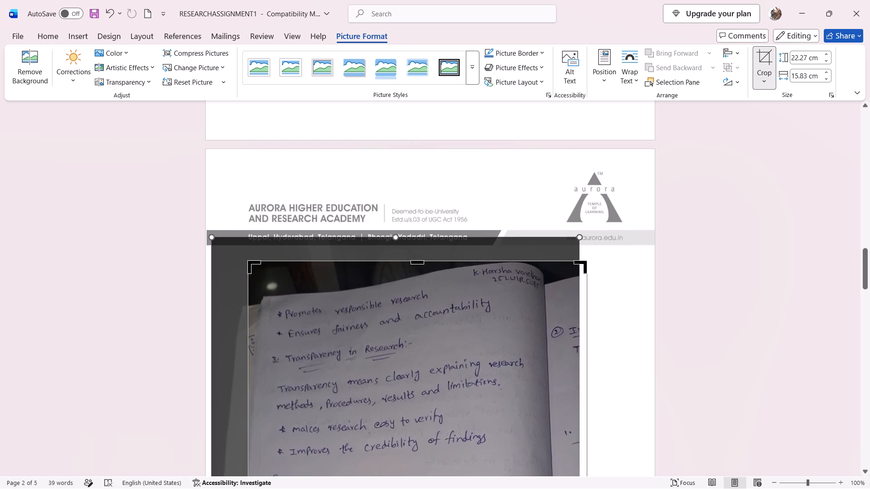
{"action": "left_click_drag", "start_coordinate": [576, 263], "coordinate": [547, 268]}
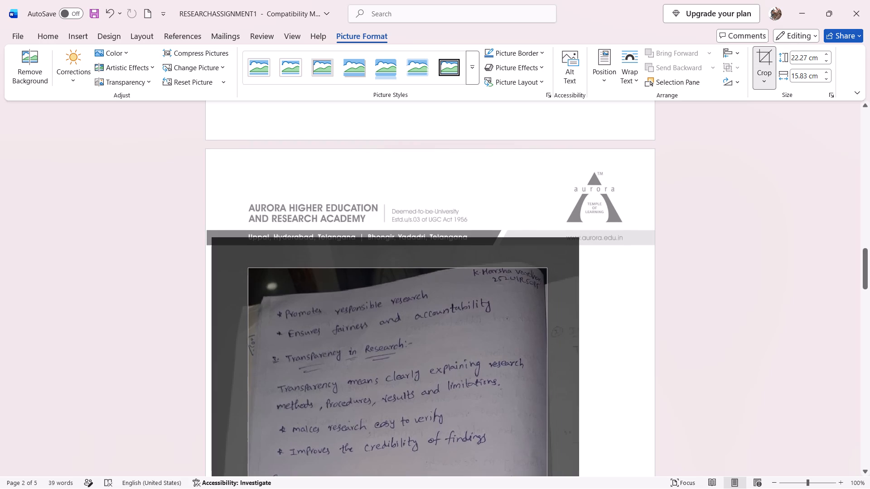
{"action": "left_click_drag", "start_coordinate": [547, 268], "coordinate": [548, 266]}
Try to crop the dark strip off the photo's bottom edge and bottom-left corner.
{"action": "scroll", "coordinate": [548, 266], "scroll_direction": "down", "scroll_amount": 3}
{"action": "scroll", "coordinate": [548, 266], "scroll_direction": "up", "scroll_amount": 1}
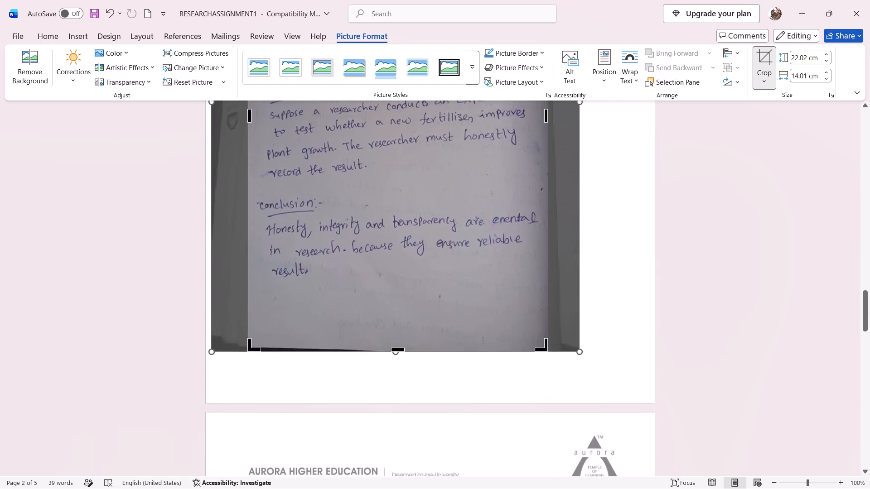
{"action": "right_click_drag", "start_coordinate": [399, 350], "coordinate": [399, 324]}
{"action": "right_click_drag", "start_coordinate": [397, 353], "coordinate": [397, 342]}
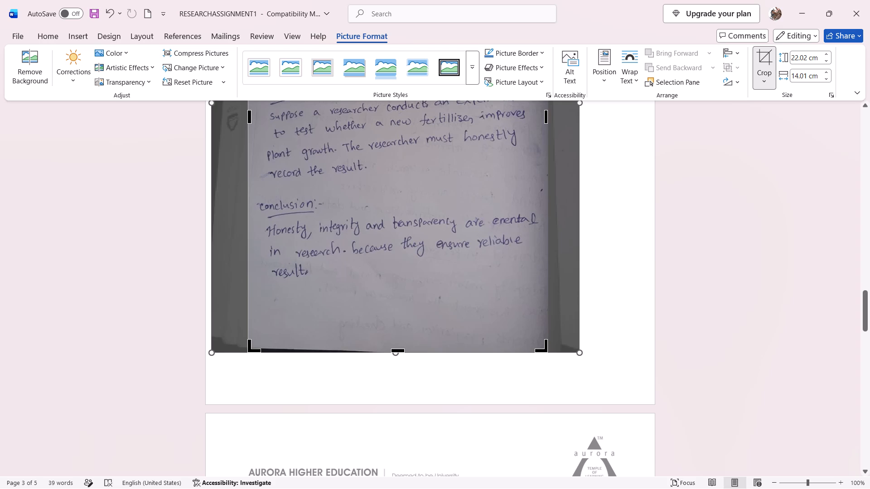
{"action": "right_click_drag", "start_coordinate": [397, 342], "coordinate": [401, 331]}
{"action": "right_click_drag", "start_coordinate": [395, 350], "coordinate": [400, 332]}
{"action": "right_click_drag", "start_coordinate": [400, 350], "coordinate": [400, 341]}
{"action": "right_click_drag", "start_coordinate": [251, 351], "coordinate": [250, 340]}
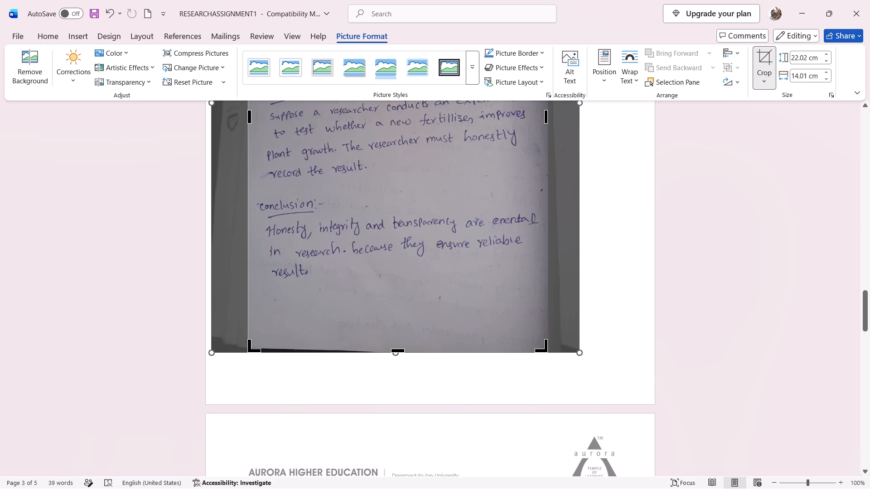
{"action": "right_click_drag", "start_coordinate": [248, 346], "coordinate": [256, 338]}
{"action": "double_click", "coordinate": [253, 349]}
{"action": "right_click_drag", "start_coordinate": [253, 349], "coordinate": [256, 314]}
Finish cropping the third page's photo and return to editing the document body.
{"action": "double_click", "coordinate": [530, 398]}
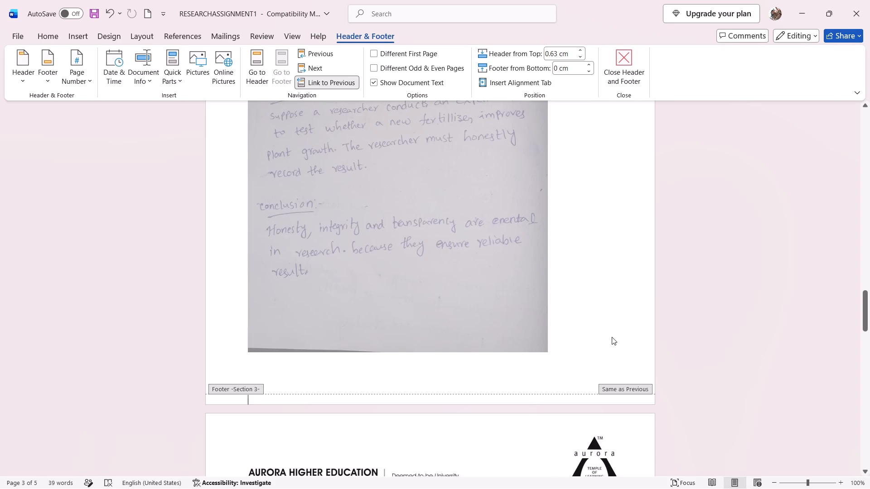
{"action": "left_click", "coordinate": [612, 337]}
{"action": "left_click", "coordinate": [624, 66]}
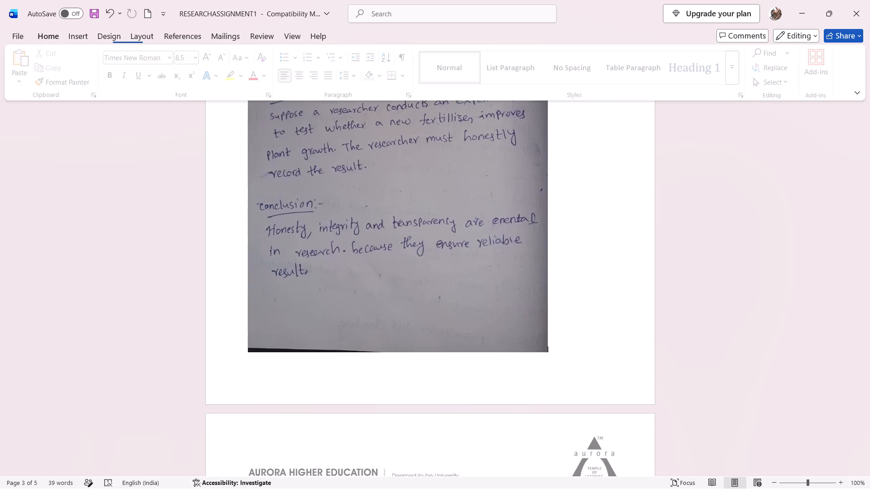
{"action": "scroll", "coordinate": [573, 264], "scroll_direction": "up", "scroll_amount": 2}
{"action": "scroll", "coordinate": [573, 264], "scroll_direction": "down", "scroll_amount": 1}
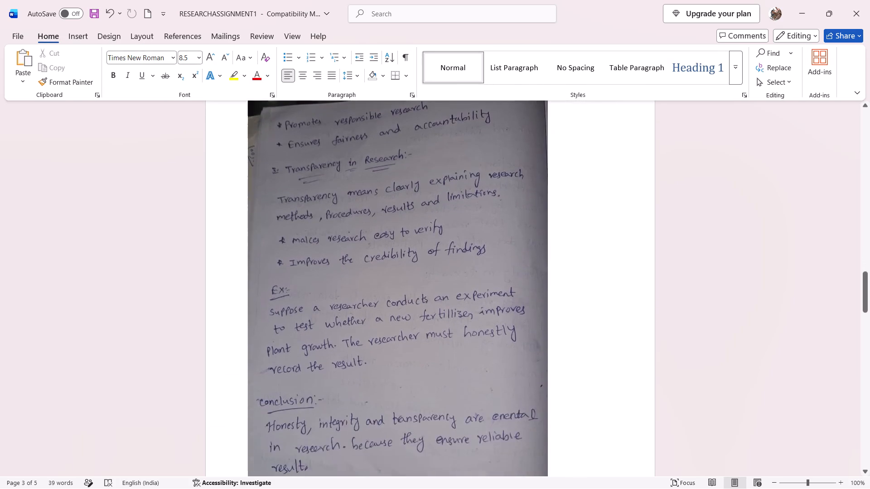
Insert the Downloads photo whose file name starts with a19b7e4d on the next blank letterhead page.
{"action": "scroll", "coordinate": [573, 264], "scroll_direction": "down", "scroll_amount": 1}
{"action": "right_click", "coordinate": [573, 264]}
{"action": "left_click", "coordinate": [274, 268]}
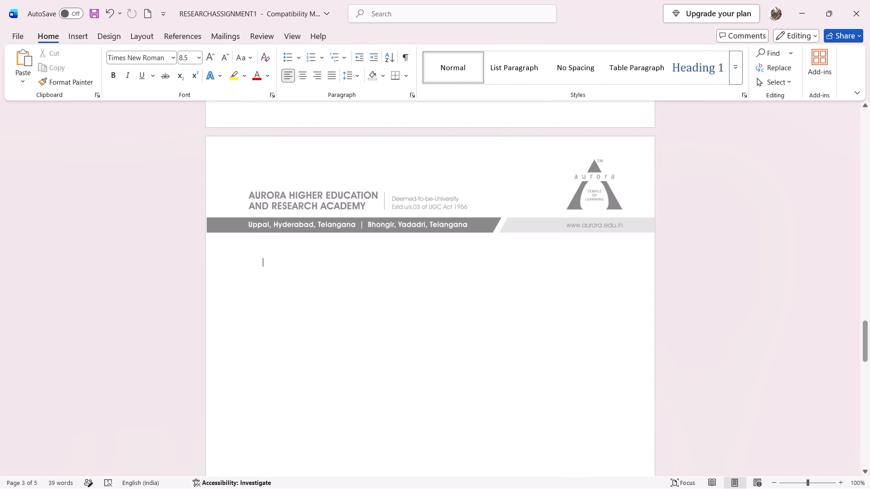
{"action": "left_click", "coordinate": [80, 40]}
{"action": "left_click", "coordinate": [121, 71]}
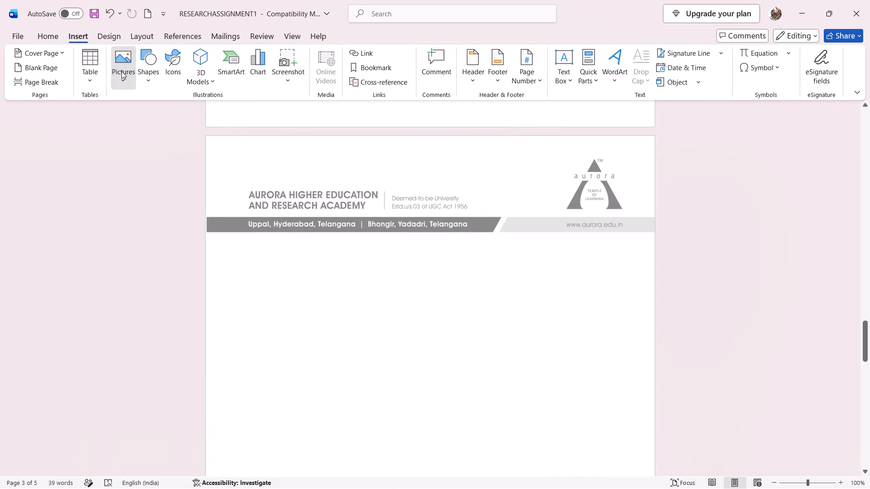
{"action": "left_click", "coordinate": [133, 114]}
{"action": "scroll", "coordinate": [190, 117], "scroll_direction": "down", "scroll_amount": 1}
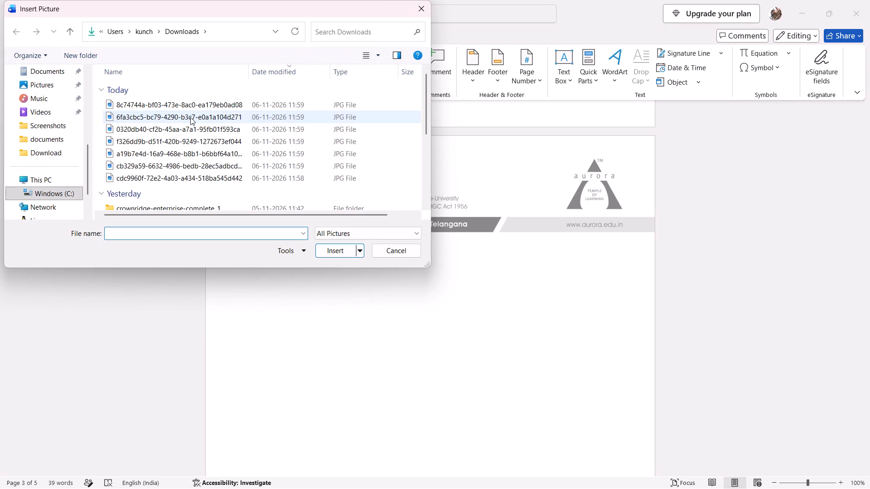
{"action": "double_click", "coordinate": [188, 155]}
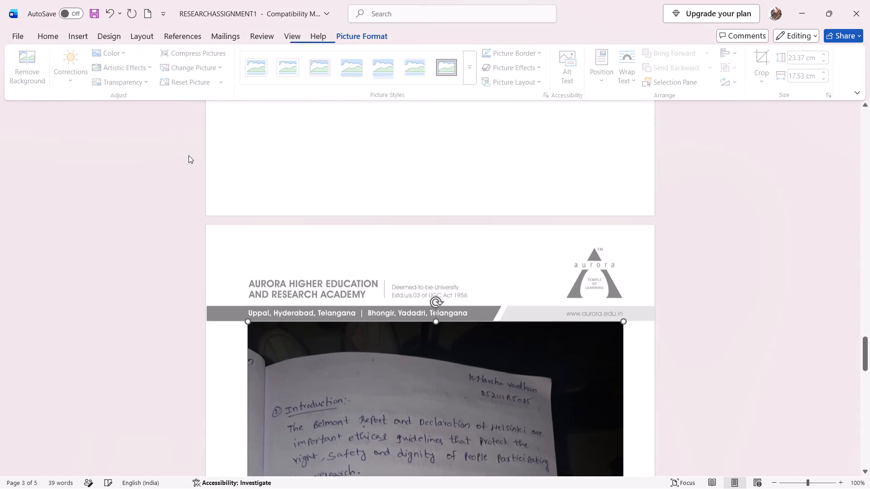
Start cropping the Belmont Report page photo and trim the dark strip off its top edge, to about 21.85 cm high.
{"action": "right_click", "coordinate": [420, 251]}
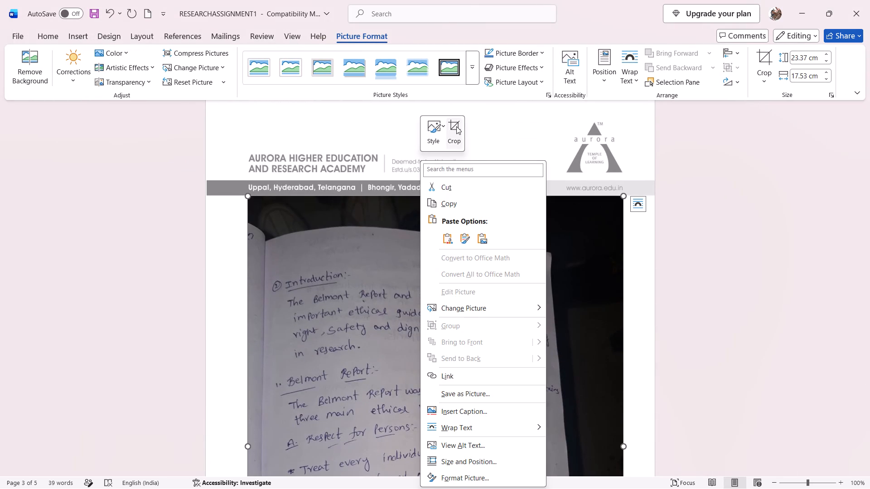
{"action": "left_click", "coordinate": [456, 126]}
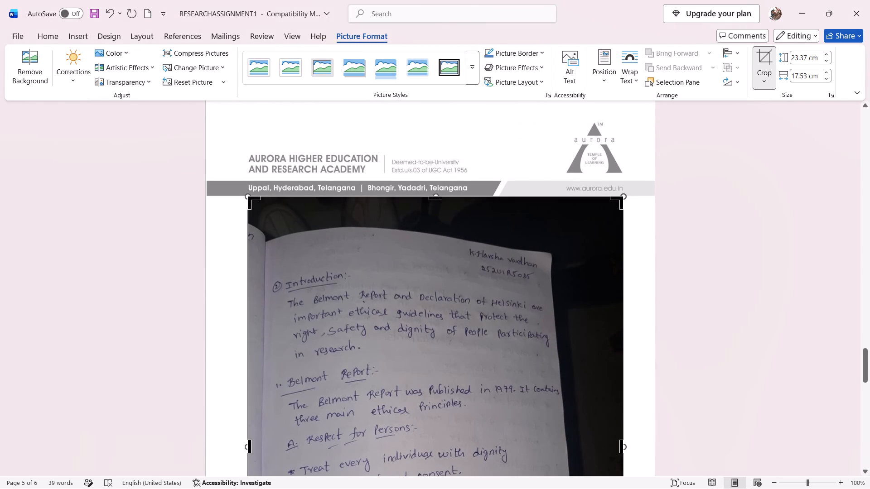
{"action": "left_click_drag", "start_coordinate": [435, 199], "coordinate": [433, 222]}
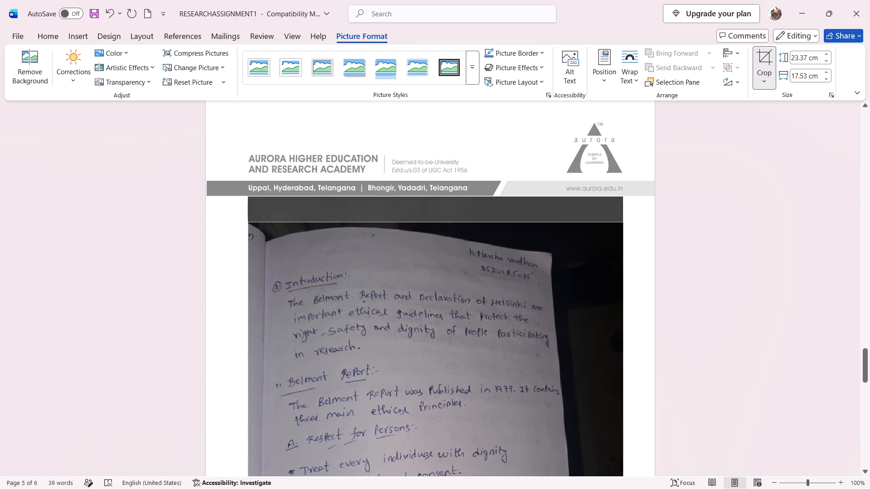
{"action": "left_click_drag", "start_coordinate": [433, 222], "coordinate": [433, 228]}
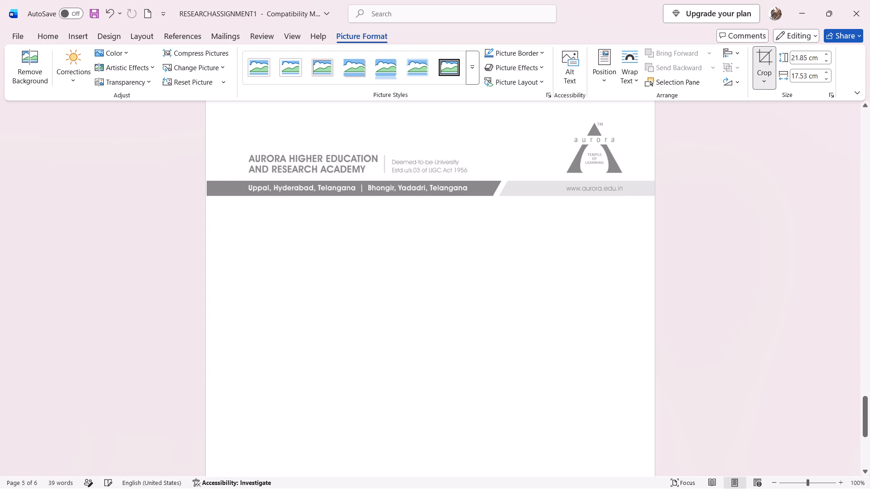
Crop the photo's top-right corner inward to the paper edge, to about 21.63 by 14.77 cm.
{"action": "scroll", "coordinate": [433, 228], "scroll_direction": "down", "scroll_amount": 4}
{"action": "scroll", "coordinate": [433, 228], "scroll_direction": "up", "scroll_amount": 1}
{"action": "scroll", "coordinate": [433, 228], "scroll_direction": "down", "scroll_amount": 1}
{"action": "scroll", "coordinate": [433, 228], "scroll_direction": "up", "scroll_amount": 1}
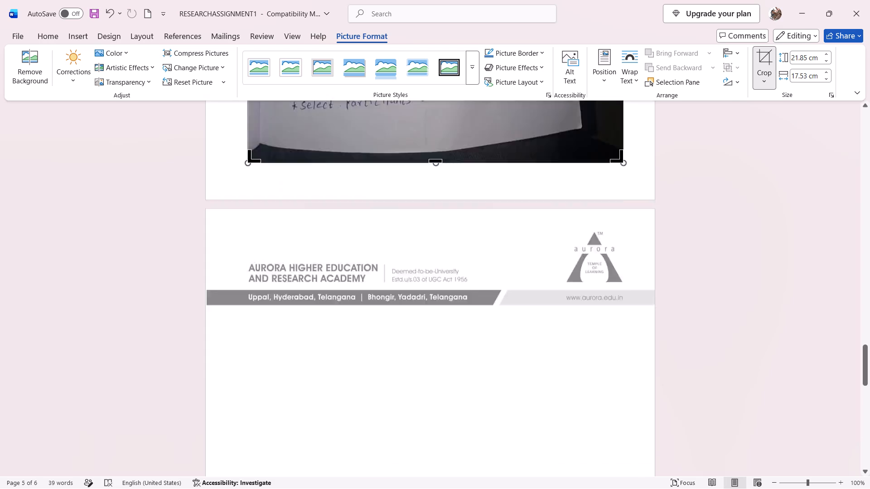
{"action": "scroll", "coordinate": [433, 228], "scroll_direction": "up", "scroll_amount": 1}
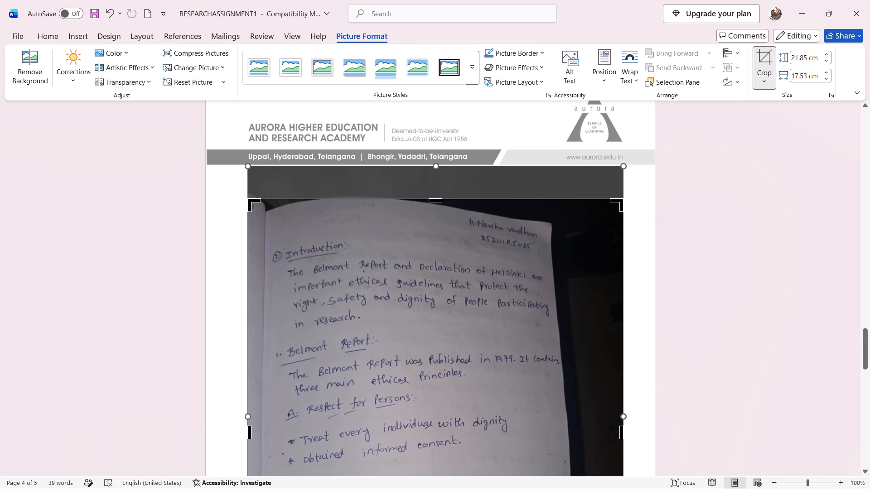
{"action": "right_click_drag", "start_coordinate": [621, 435], "coordinate": [611, 434]}
{"action": "left_click_drag", "start_coordinate": [619, 201], "coordinate": [567, 201]}
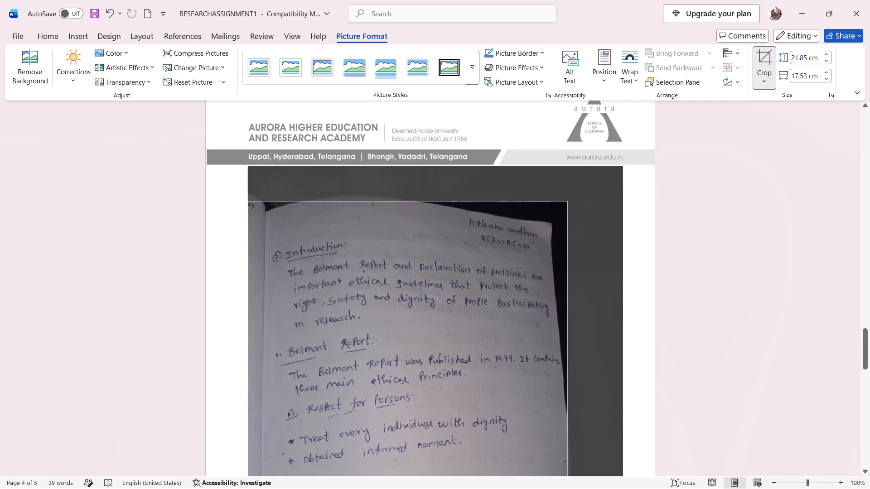
{"action": "left_click_drag", "start_coordinate": [567, 201], "coordinate": [564, 203]}
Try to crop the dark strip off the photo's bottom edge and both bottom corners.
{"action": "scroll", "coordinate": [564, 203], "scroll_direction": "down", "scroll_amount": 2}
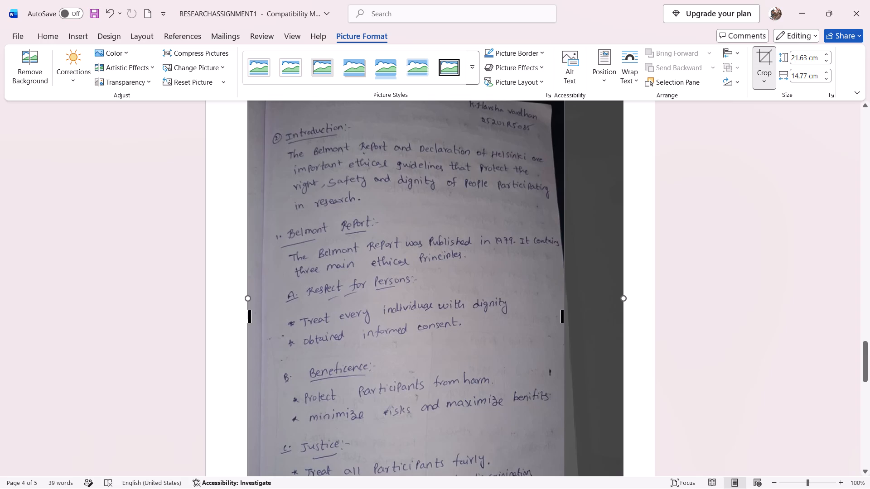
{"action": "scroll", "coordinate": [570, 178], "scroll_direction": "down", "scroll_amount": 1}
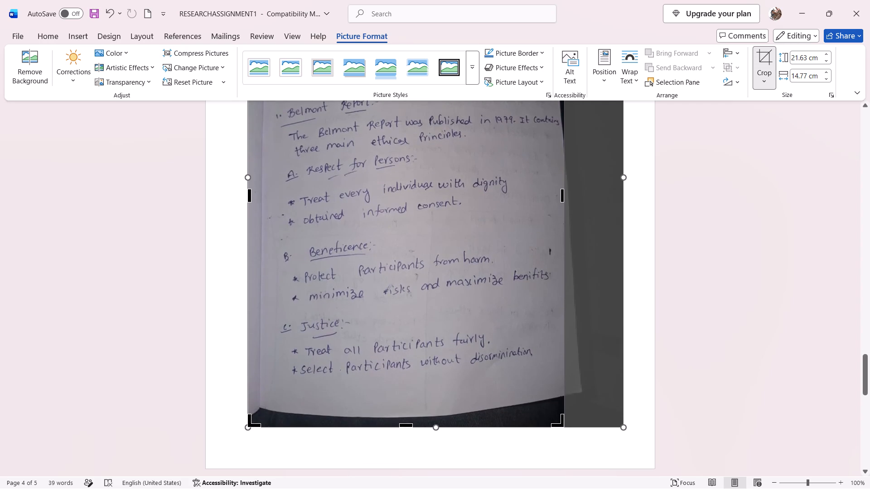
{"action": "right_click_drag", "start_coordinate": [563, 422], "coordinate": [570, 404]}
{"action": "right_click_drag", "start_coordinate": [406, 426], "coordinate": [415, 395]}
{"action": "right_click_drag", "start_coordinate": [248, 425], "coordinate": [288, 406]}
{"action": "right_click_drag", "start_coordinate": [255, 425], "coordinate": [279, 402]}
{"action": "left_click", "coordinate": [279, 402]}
Widen the crop on the right side and trim the dark strip from the bottom-right corner, to about 20.7 by 15.71 cm.
{"action": "left_click_drag", "start_coordinate": [562, 194], "coordinate": [571, 194]}
{"action": "left_click_drag", "start_coordinate": [571, 194], "coordinate": [573, 193]}
{"action": "right_click_drag", "start_coordinate": [411, 425], "coordinate": [411, 402]}
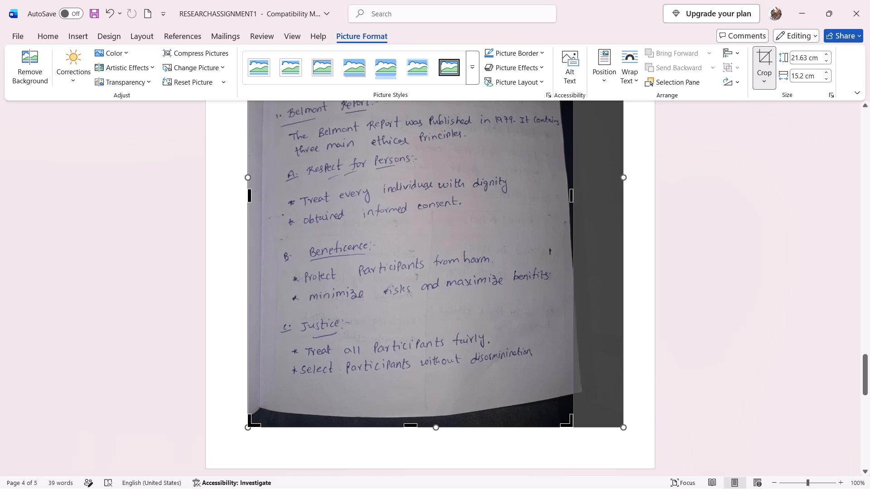
{"action": "right_click_drag", "start_coordinate": [411, 402], "coordinate": [411, 402]}
{"action": "left_click_drag", "start_coordinate": [572, 419], "coordinate": [572, 402]}
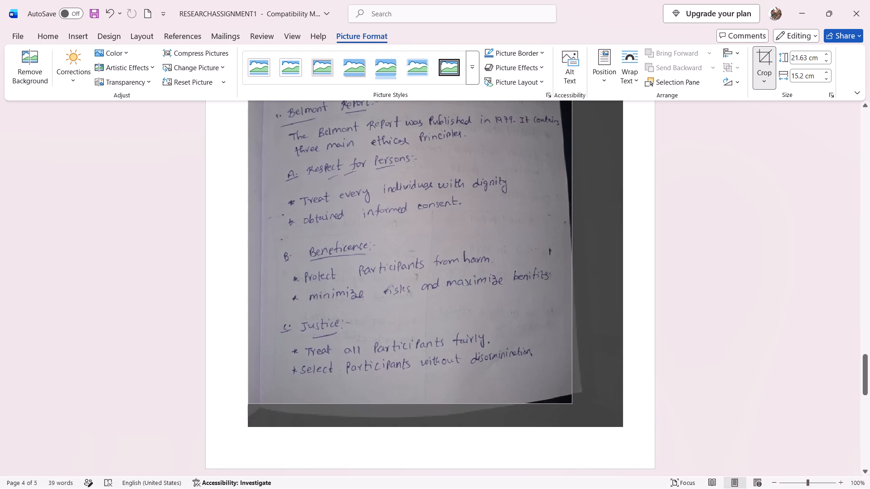
{"action": "left_click_drag", "start_coordinate": [572, 402], "coordinate": [584, 407]}
Crop the photo's top-right corner closer to the paper, to about 20.45 by 14.86 cm, and finish cropping.
{"action": "scroll", "coordinate": [584, 407], "scroll_direction": "up", "scroll_amount": 2}
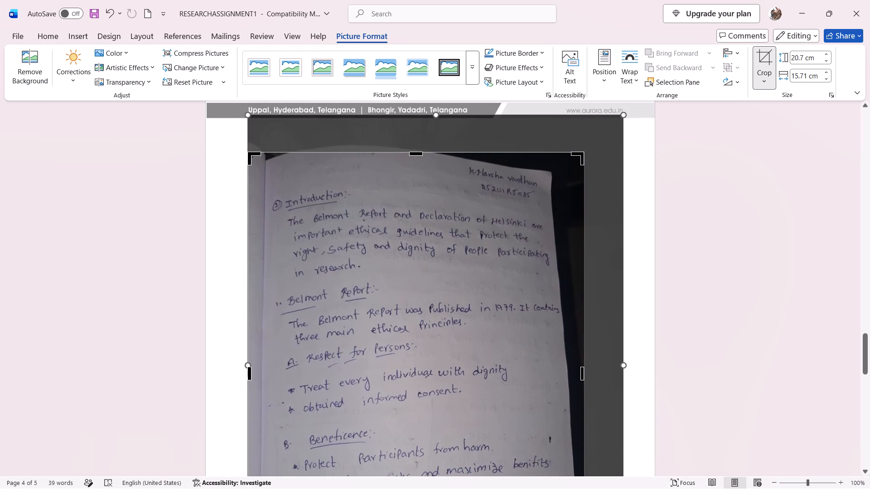
{"action": "left_click_drag", "start_coordinate": [582, 158], "coordinate": [566, 166]}
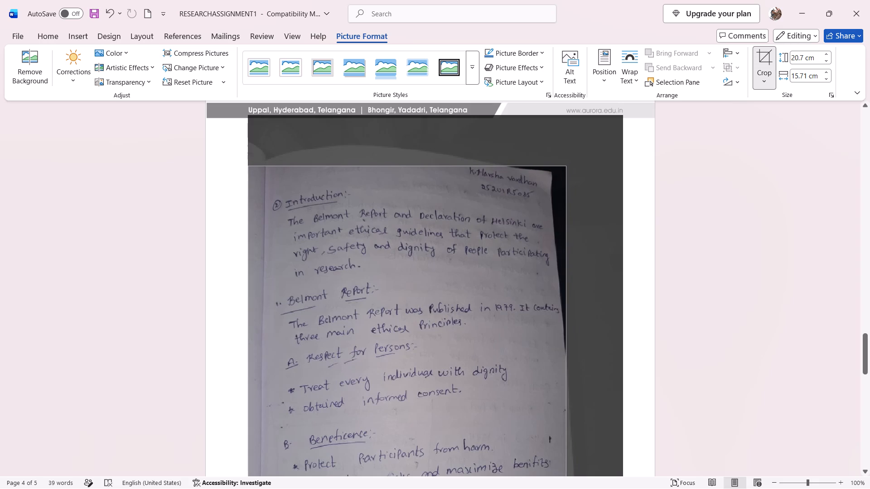
{"action": "left_click_drag", "start_coordinate": [566, 166], "coordinate": [566, 158]}
{"action": "scroll", "coordinate": [566, 158], "scroll_direction": "down", "scroll_amount": 1}
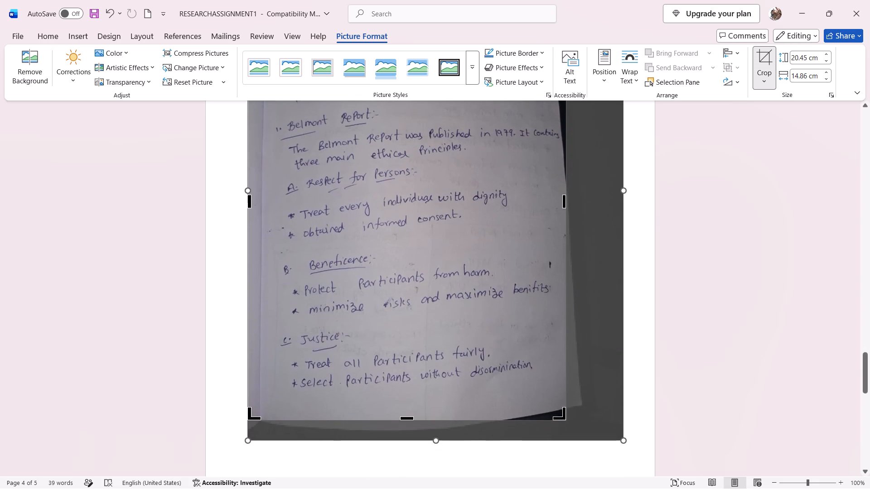
{"action": "left_click", "coordinate": [723, 301]}
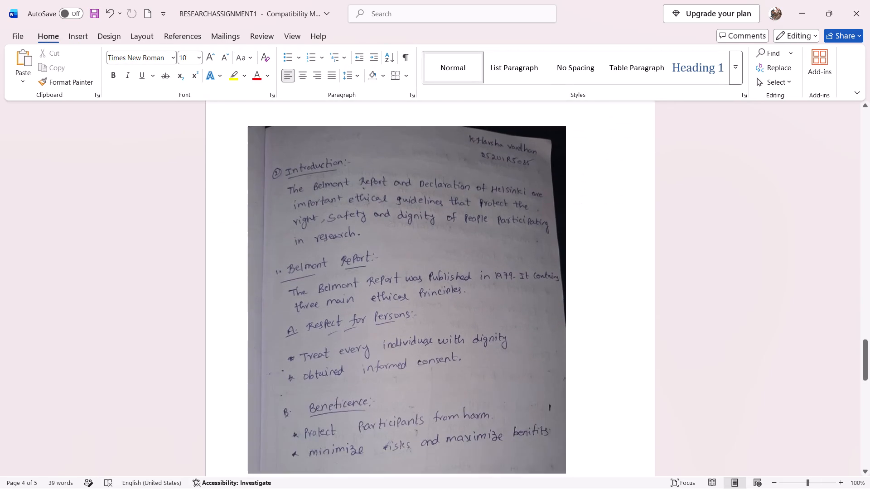
Insert the Downloads photo whose file name starts with f326dd9b on the next blank letterhead page.
{"action": "scroll", "coordinate": [591, 348], "scroll_direction": "down", "scroll_amount": 4}
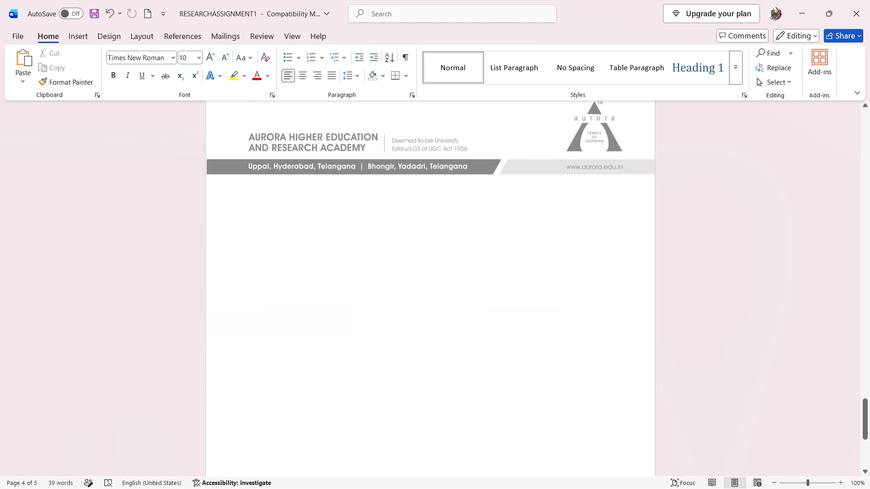
{"action": "left_click", "coordinate": [286, 208]}
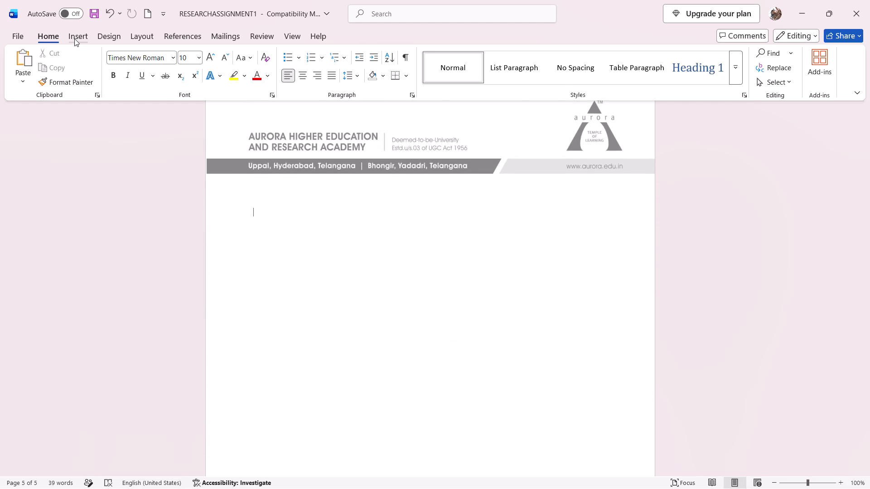
{"action": "left_click", "coordinate": [74, 38]}
{"action": "left_click", "coordinate": [126, 77]}
{"action": "left_click", "coordinate": [139, 110]}
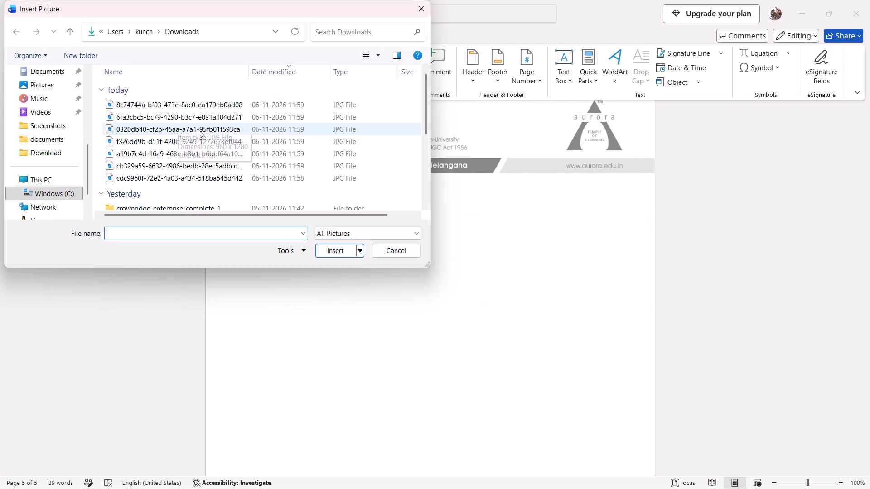
{"action": "double_click", "coordinate": [149, 141]}
Start cropping the Declaration of Helsinki page photo and trim its top-left corner inward, to about 23.07 by 15.83 cm.
{"action": "scroll", "coordinate": [335, 225], "scroll_direction": "down", "scroll_amount": 1}
{"action": "right_click", "coordinate": [335, 225]}
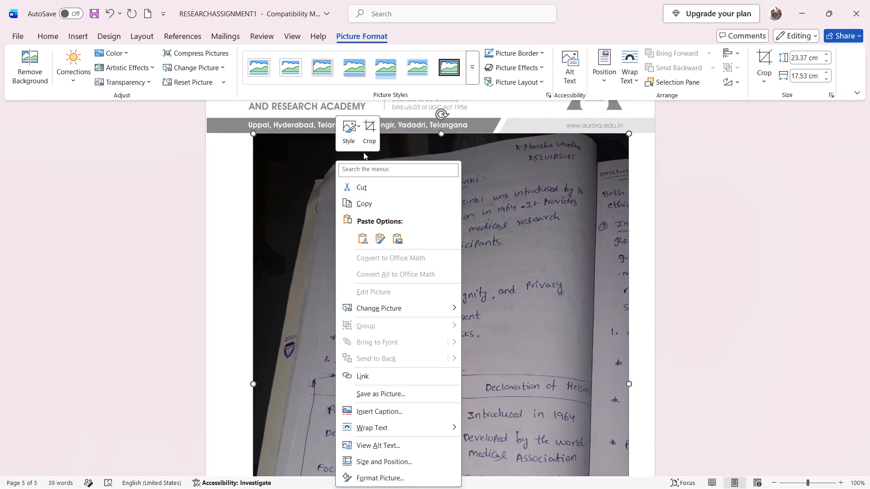
{"action": "left_click", "coordinate": [367, 134]}
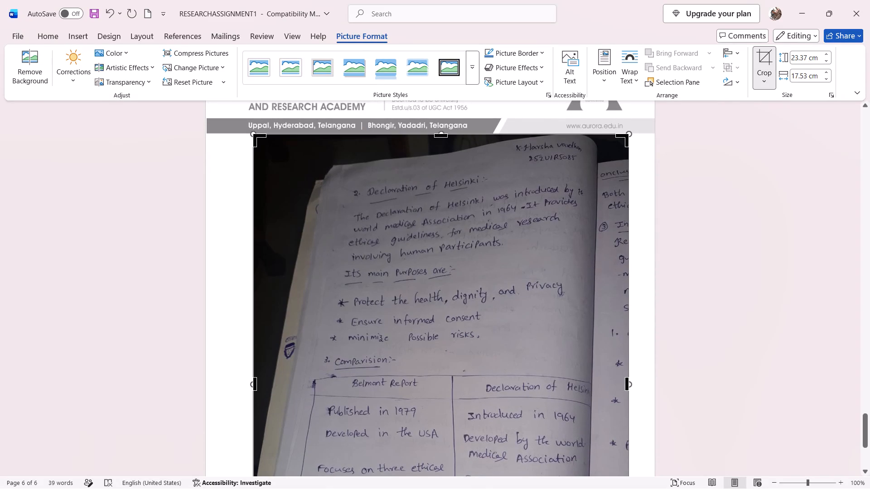
{"action": "left_click", "coordinate": [441, 136]}
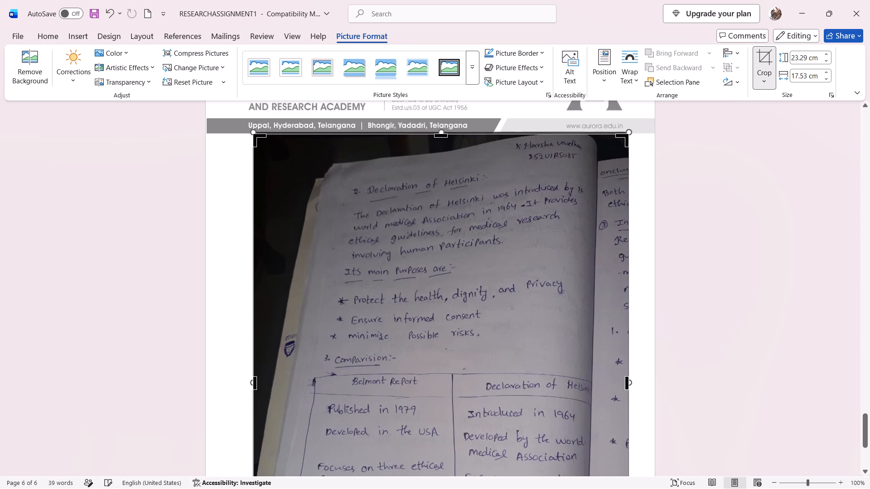
{"action": "left_click_drag", "start_coordinate": [255, 147], "coordinate": [261, 149]}
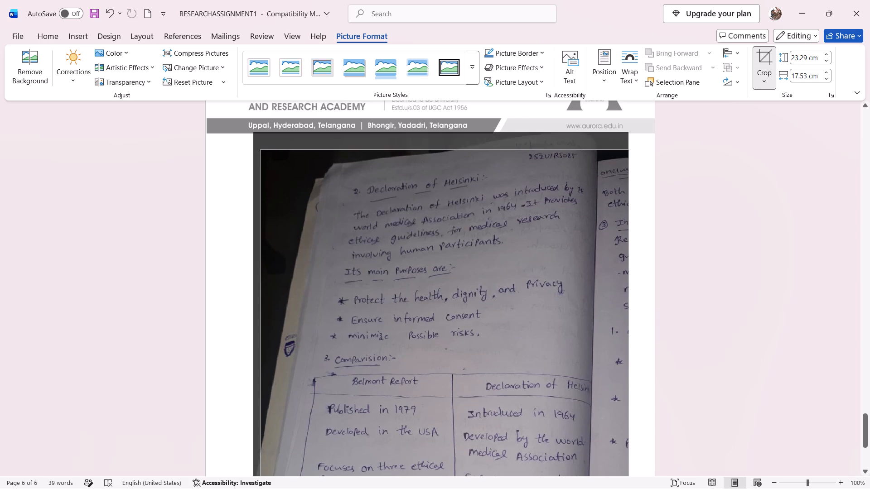
{"action": "left_click_drag", "start_coordinate": [261, 149], "coordinate": [290, 139]}
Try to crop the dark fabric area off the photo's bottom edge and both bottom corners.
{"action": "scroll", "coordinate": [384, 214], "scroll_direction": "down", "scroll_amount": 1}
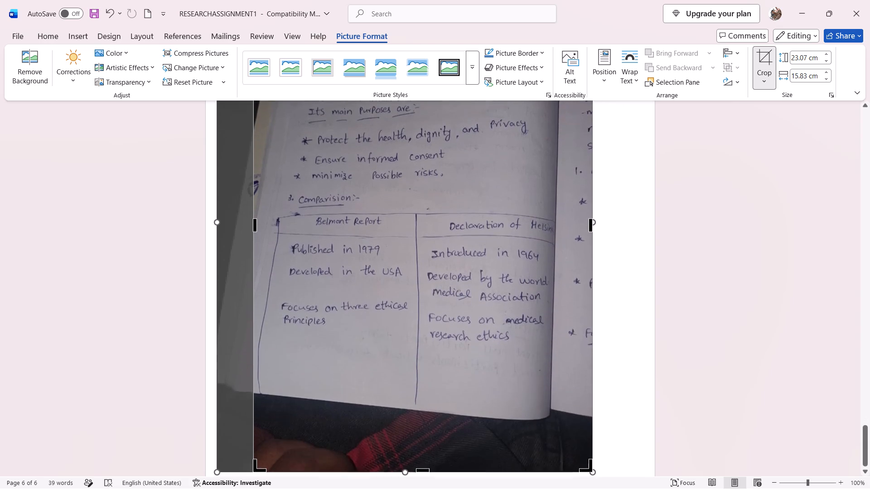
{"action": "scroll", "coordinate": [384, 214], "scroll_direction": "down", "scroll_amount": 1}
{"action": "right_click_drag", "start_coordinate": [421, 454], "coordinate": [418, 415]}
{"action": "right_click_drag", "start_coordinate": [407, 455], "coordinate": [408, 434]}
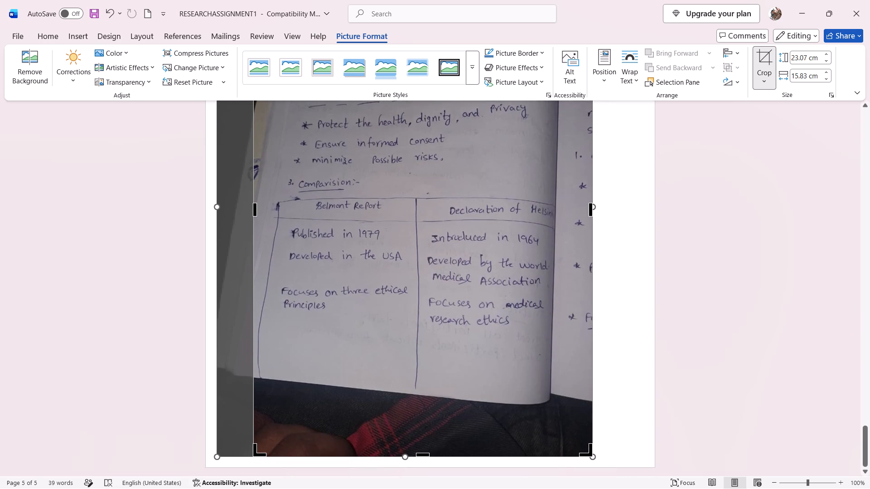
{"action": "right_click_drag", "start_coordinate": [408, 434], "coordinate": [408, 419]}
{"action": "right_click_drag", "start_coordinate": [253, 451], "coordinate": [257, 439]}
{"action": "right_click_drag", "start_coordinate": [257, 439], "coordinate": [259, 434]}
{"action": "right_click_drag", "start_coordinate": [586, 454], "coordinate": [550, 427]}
Crop the photo's right edge to cut off the neighbouring notebook page, to about 14.31 cm wide.
{"action": "left_click_drag", "start_coordinate": [592, 212], "coordinate": [560, 211]}
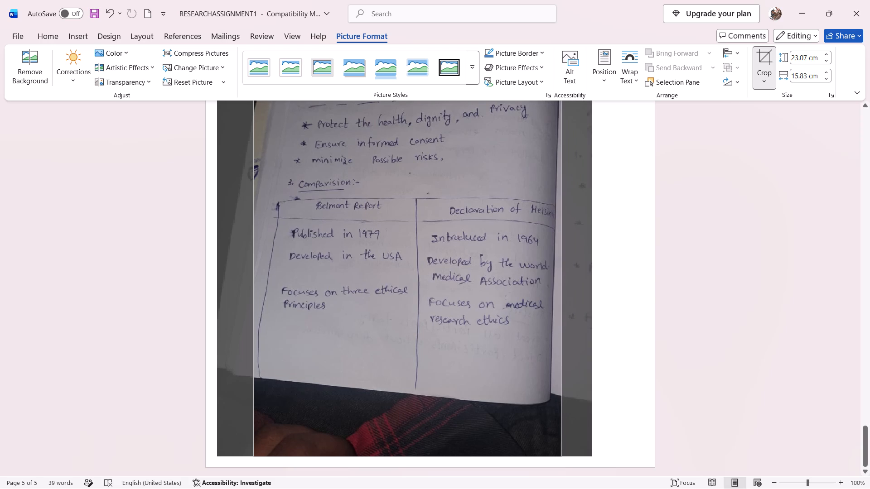
{"action": "left_click_drag", "start_coordinate": [560, 211], "coordinate": [560, 214]}
{"action": "scroll", "coordinate": [472, 388], "scroll_direction": "down", "scroll_amount": 1}
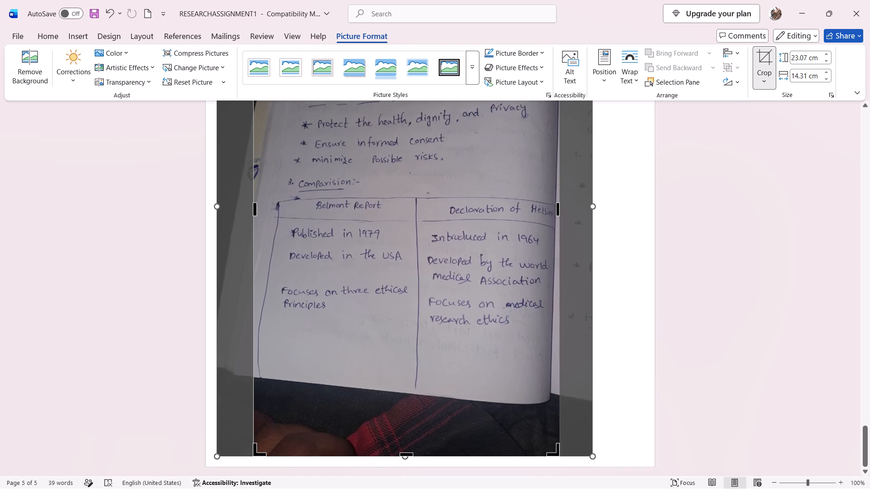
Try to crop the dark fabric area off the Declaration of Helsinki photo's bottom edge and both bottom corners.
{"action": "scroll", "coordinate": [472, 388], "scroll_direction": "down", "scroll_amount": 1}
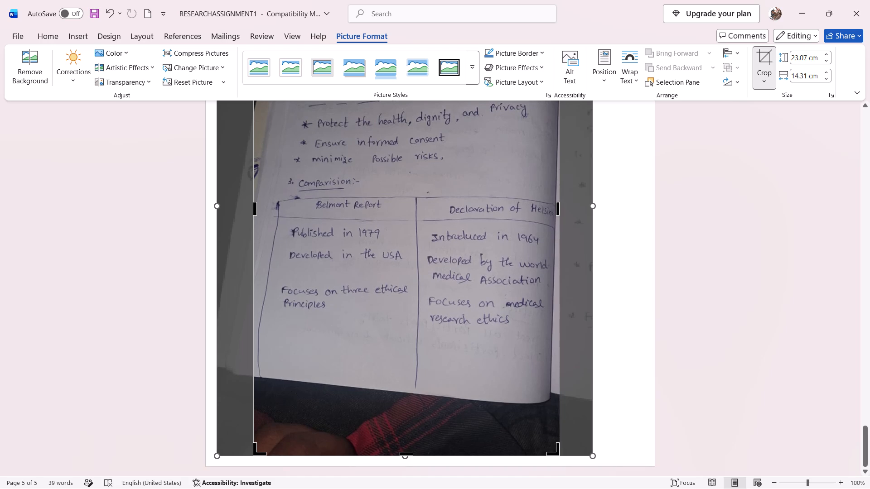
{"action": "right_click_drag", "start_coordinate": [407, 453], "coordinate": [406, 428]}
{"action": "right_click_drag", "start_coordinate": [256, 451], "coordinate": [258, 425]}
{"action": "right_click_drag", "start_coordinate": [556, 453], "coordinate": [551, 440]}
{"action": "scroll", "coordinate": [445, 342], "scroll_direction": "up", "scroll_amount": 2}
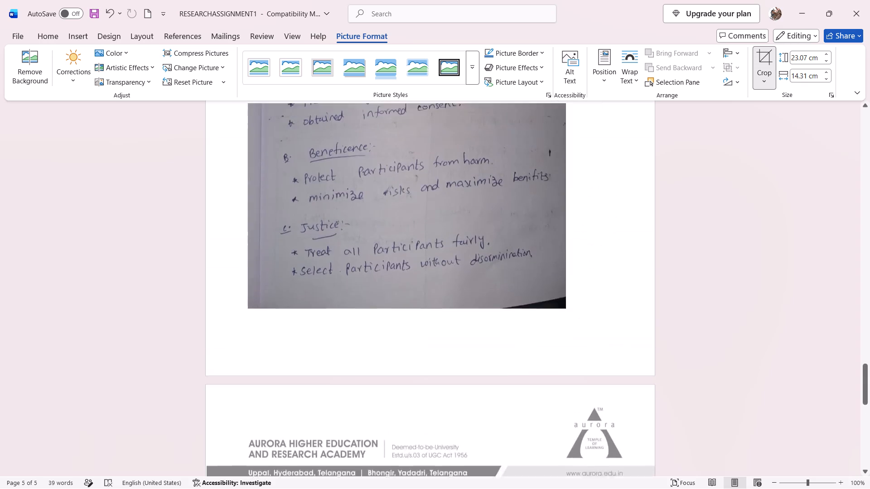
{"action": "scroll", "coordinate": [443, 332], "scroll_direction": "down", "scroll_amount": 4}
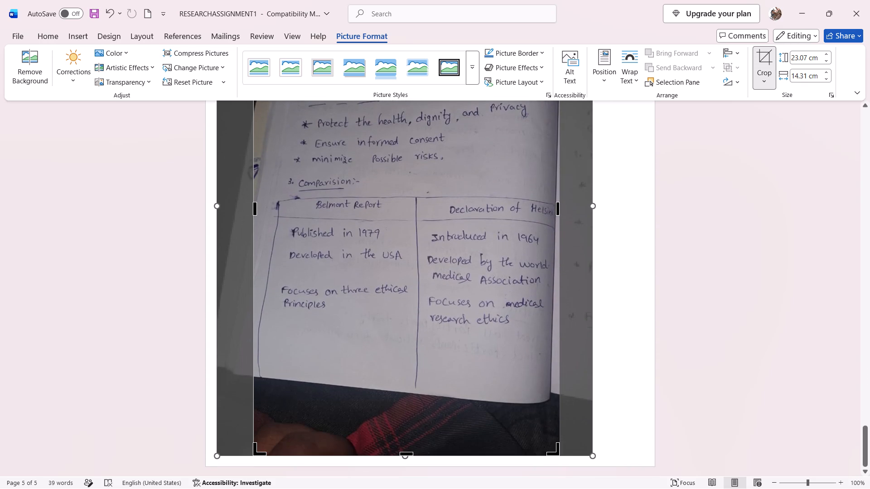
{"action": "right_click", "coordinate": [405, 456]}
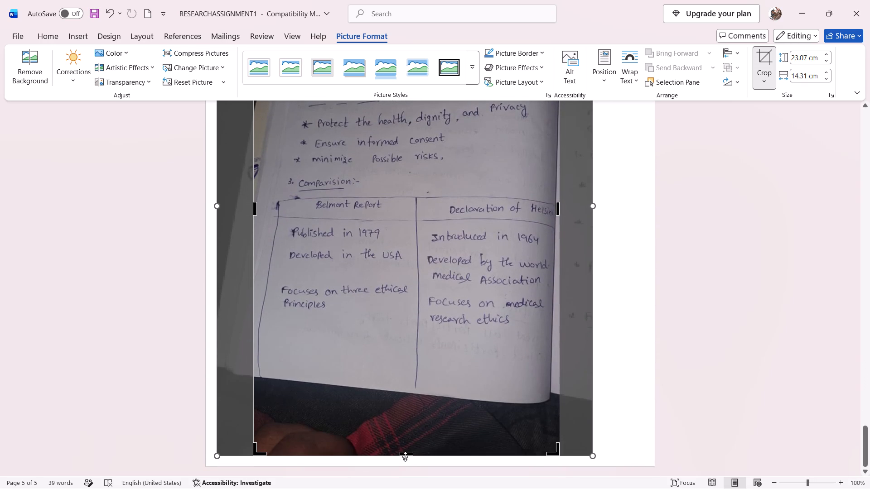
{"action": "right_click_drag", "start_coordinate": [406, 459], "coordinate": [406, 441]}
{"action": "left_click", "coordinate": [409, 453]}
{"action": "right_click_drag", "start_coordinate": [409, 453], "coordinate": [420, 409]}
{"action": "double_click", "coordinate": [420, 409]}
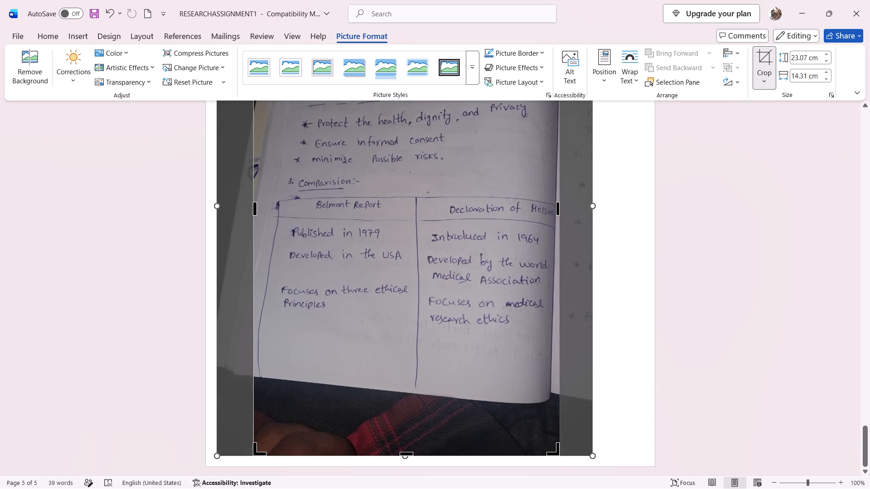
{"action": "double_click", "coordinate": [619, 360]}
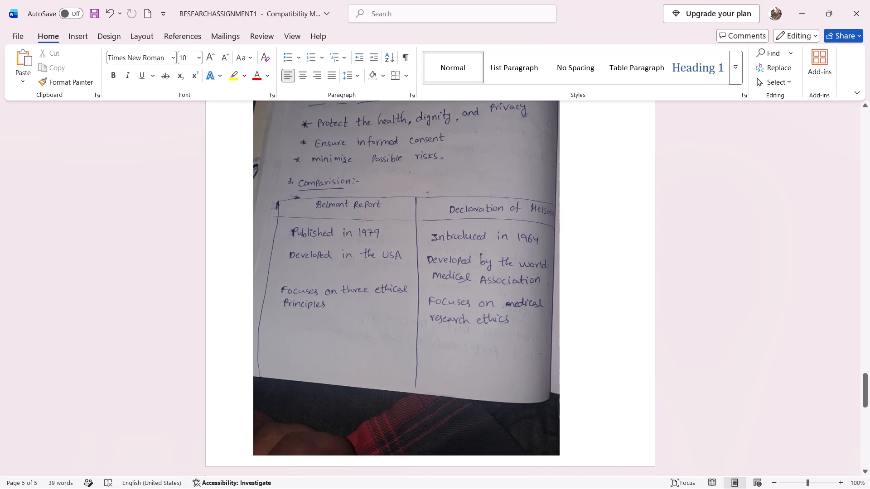
Crop the Declaration of Helsinki photo's bottom-left corner upward to cut off the dark fabric below the notebook page, moving the left edge outward.
{"action": "right_click", "coordinate": [456, 253]}
{"action": "left_click", "coordinate": [493, 128]}
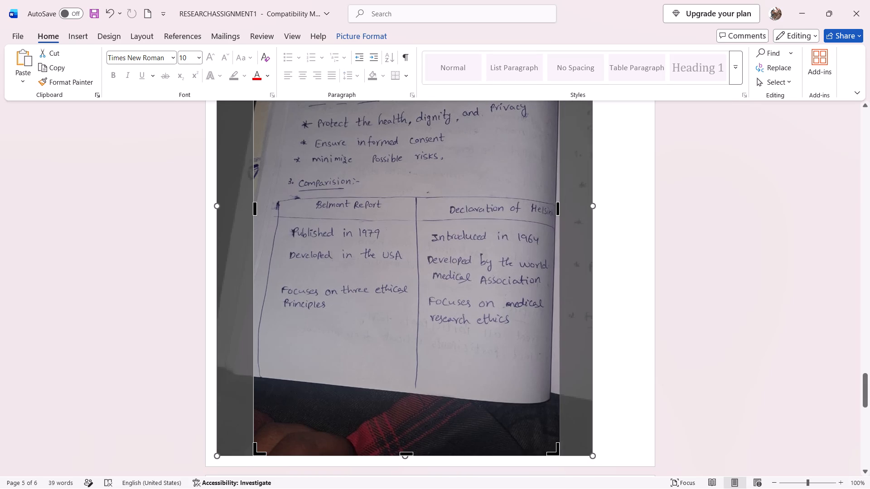
{"action": "left_click_drag", "start_coordinate": [260, 454], "coordinate": [264, 432]}
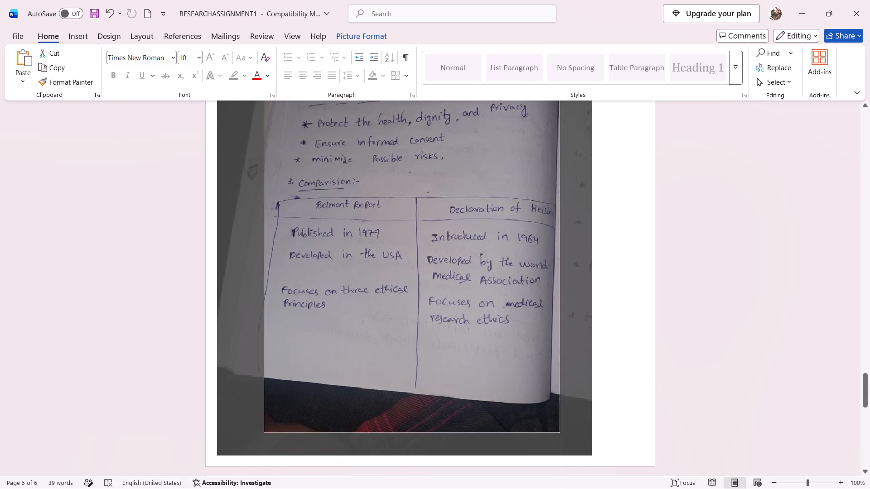
{"action": "left_click_drag", "start_coordinate": [264, 432], "coordinate": [230, 379]}
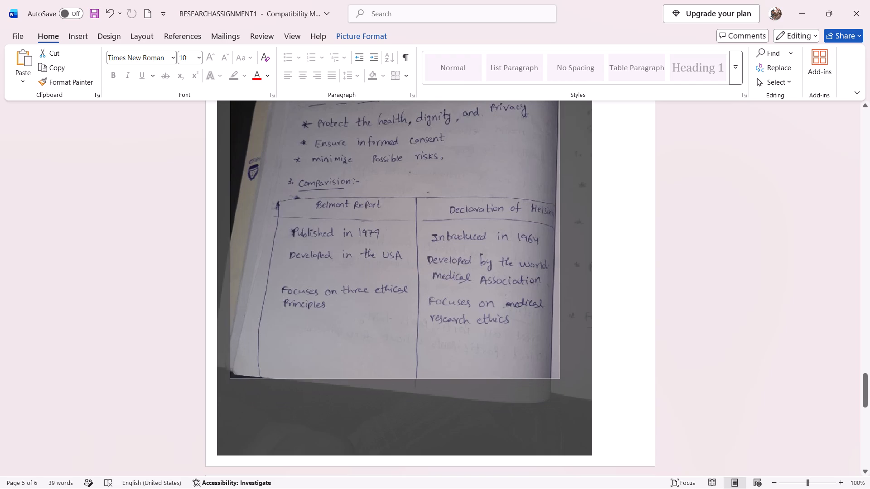
{"action": "left_click_drag", "start_coordinate": [230, 379], "coordinate": [229, 379]}
Crop the photo's top-left corner inward to the comparison table's left border, keeping the handwritten lines at the top of the page.
{"action": "scroll", "coordinate": [229, 379], "scroll_direction": "up", "scroll_amount": 1}
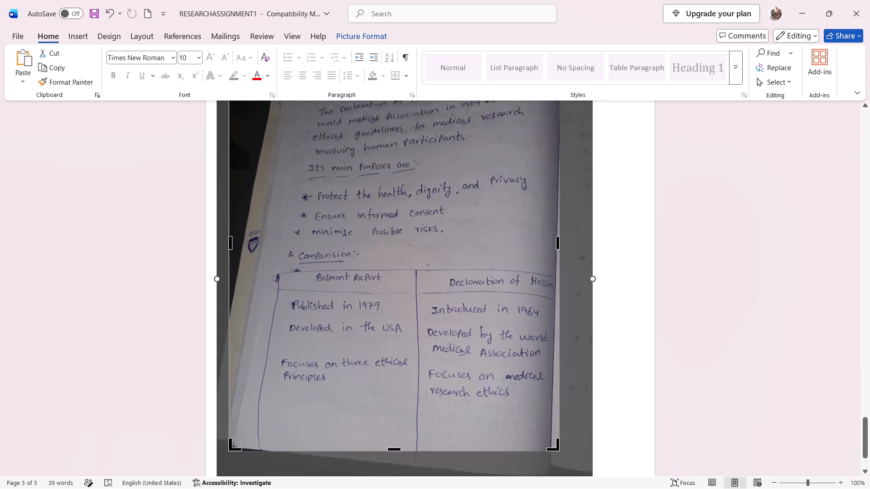
{"action": "scroll", "coordinate": [229, 379], "scroll_direction": "up", "scroll_amount": 1}
{"action": "right_click", "coordinate": [229, 379]}
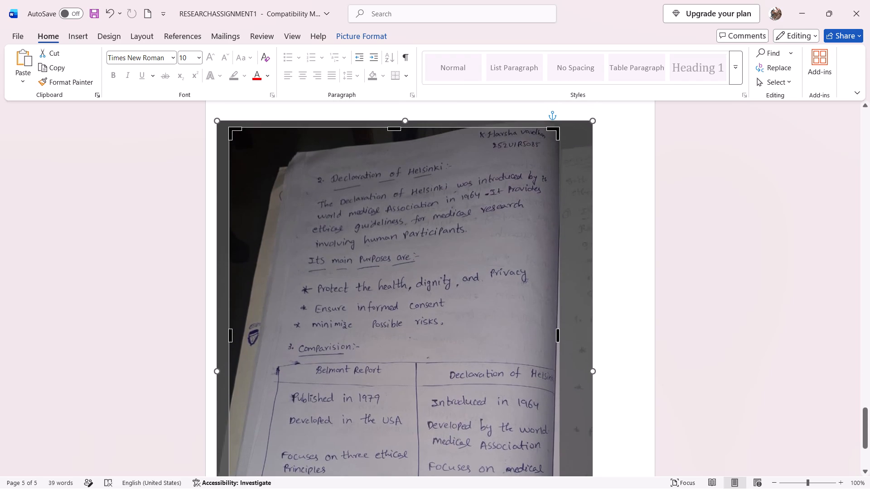
{"action": "left_click_drag", "start_coordinate": [231, 137], "coordinate": [240, 140]}
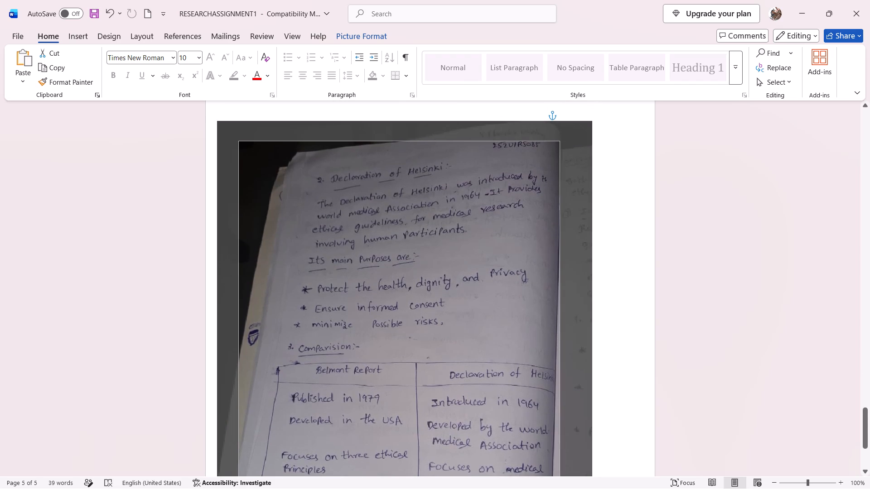
{"action": "left_click_drag", "start_coordinate": [240, 140], "coordinate": [273, 128]}
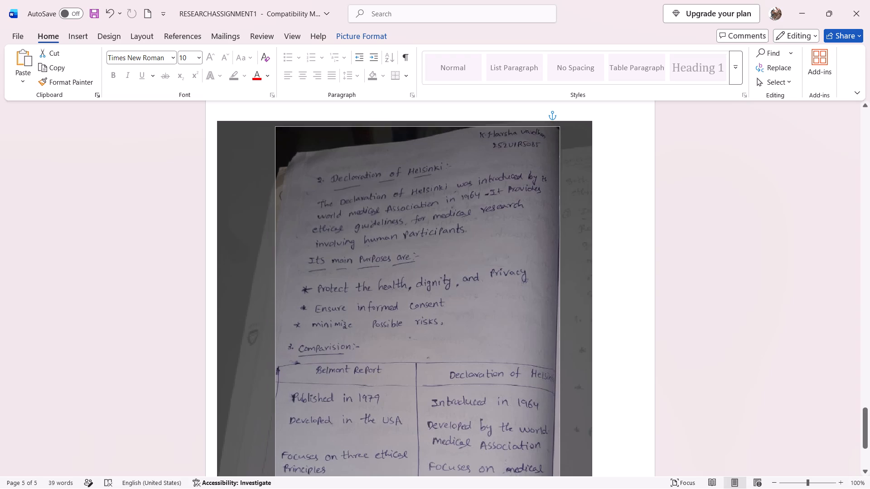
{"action": "left_click_drag", "start_coordinate": [273, 128], "coordinate": [273, 122]}
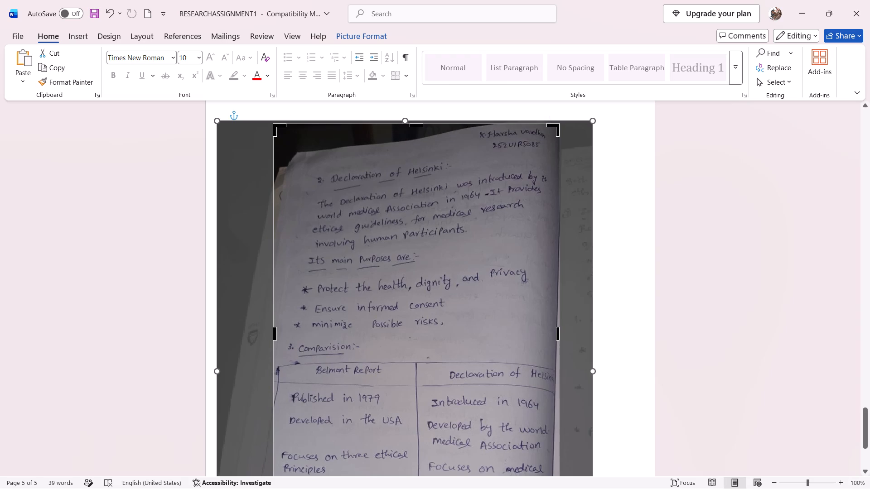
Move the photo's left crop edge slightly outward to bring back more of the comparison table's left border, and apply the crop.
{"action": "scroll", "coordinate": [346, 170], "scroll_direction": "down", "scroll_amount": 1}
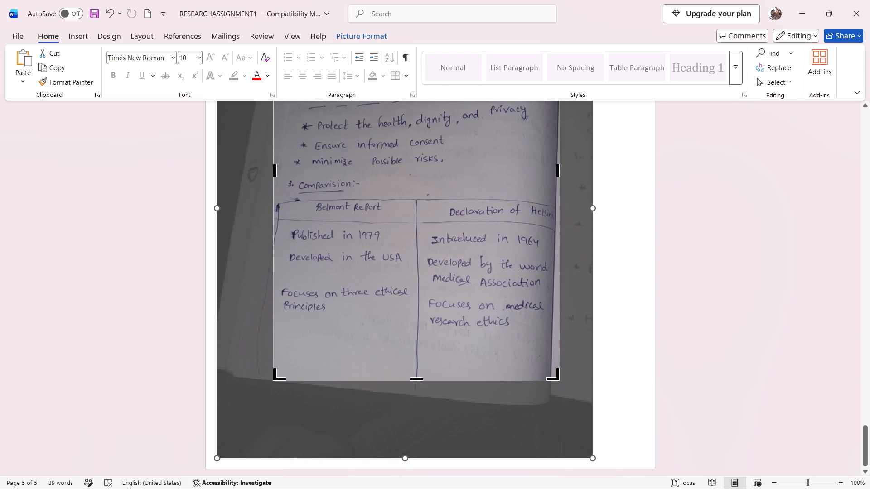
{"action": "right_click_drag", "start_coordinate": [273, 374], "coordinate": [261, 373]}
{"action": "right_click_drag", "start_coordinate": [261, 373], "coordinate": [267, 374]}
{"action": "right_click_drag", "start_coordinate": [278, 380], "coordinate": [273, 380]}
{"action": "right_click_drag", "start_coordinate": [273, 380], "coordinate": [264, 378]}
{"action": "right_click", "coordinate": [382, 262]}
{"action": "scroll", "coordinate": [382, 262], "scroll_direction": "up", "scroll_amount": 1}
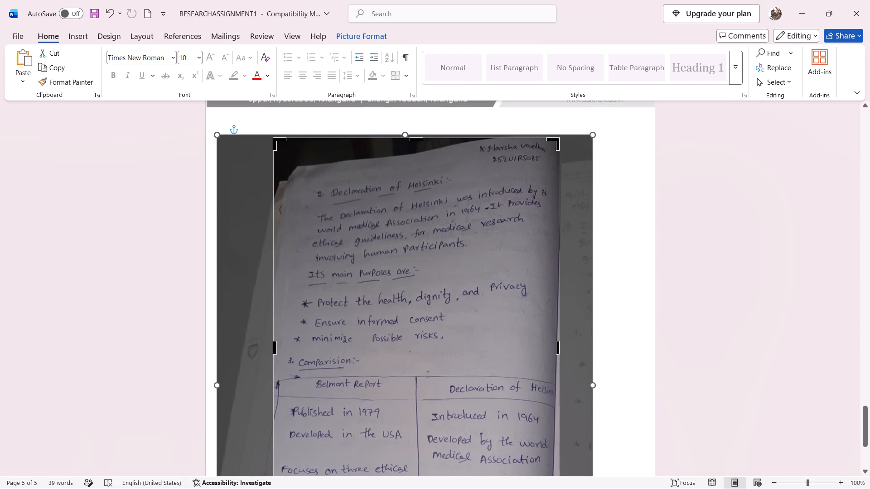
{"action": "scroll", "coordinate": [471, 310], "scroll_direction": "down", "scroll_amount": 1}
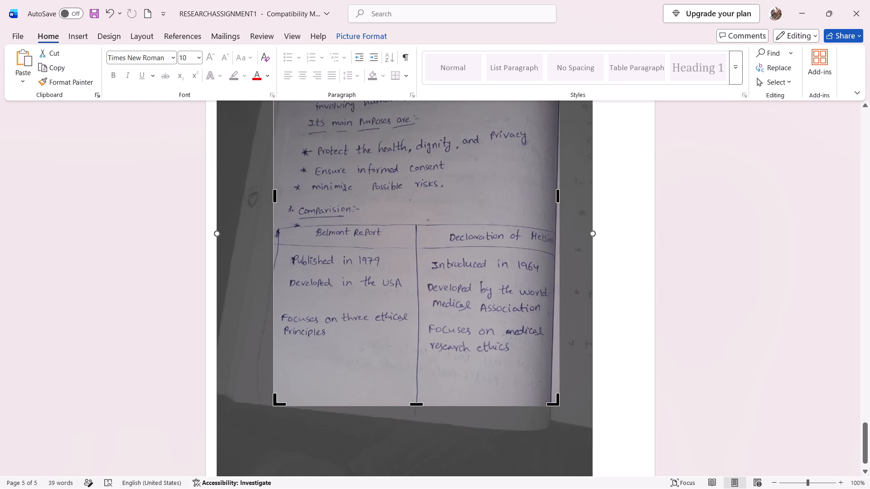
{"action": "right_click_drag", "start_coordinate": [277, 404], "coordinate": [270, 392]}
{"action": "left_click_drag", "start_coordinate": [276, 200], "coordinate": [262, 211]}
{"action": "left_click", "coordinate": [703, 225]}
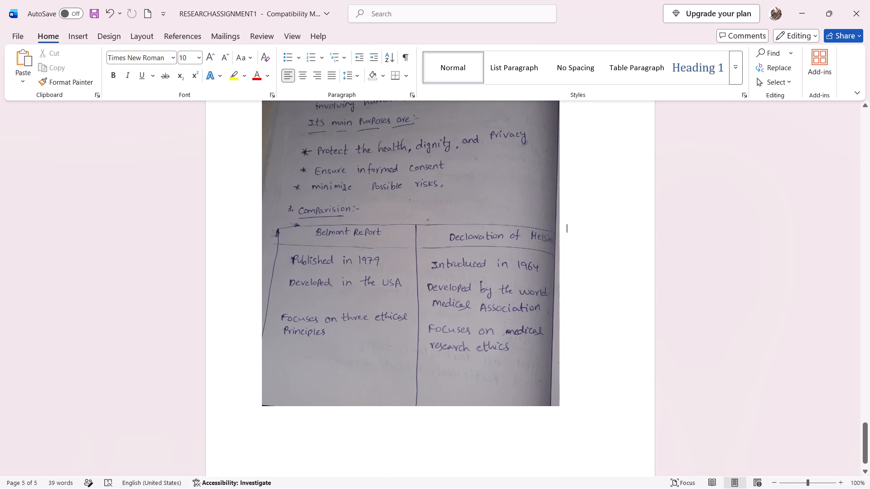
Add eight blank lines below the cropped Declaration of Helsinki photo to start another letterhead page.
{"action": "scroll", "coordinate": [704, 251], "scroll_direction": "up", "scroll_amount": 1}
{"action": "scroll", "coordinate": [704, 251], "scroll_direction": "down", "scroll_amount": 1, "text": "ctrl"}
{"action": "scroll", "coordinate": [704, 251], "scroll_direction": "up", "scroll_amount": 1, "text": "ctrl"}
{"action": "scroll", "coordinate": [704, 251], "scroll_direction": "up", "scroll_amount": 2}
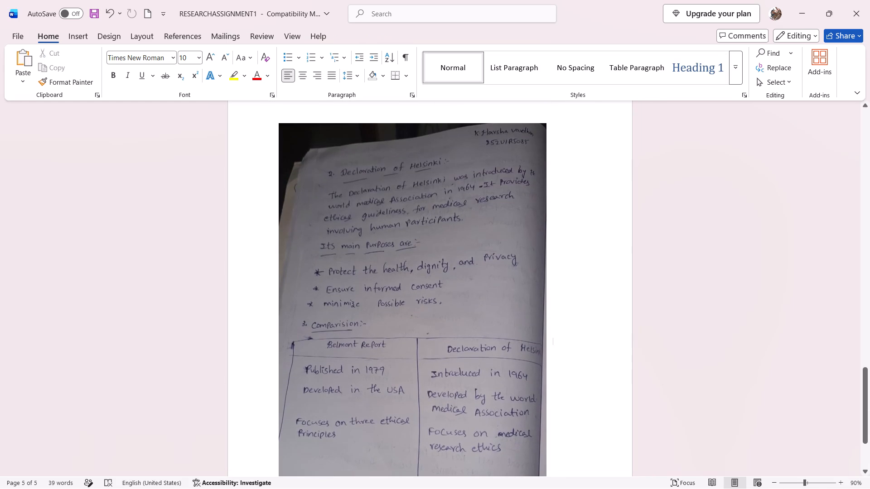
{"action": "scroll", "coordinate": [704, 251], "scroll_direction": "down", "scroll_amount": 7}
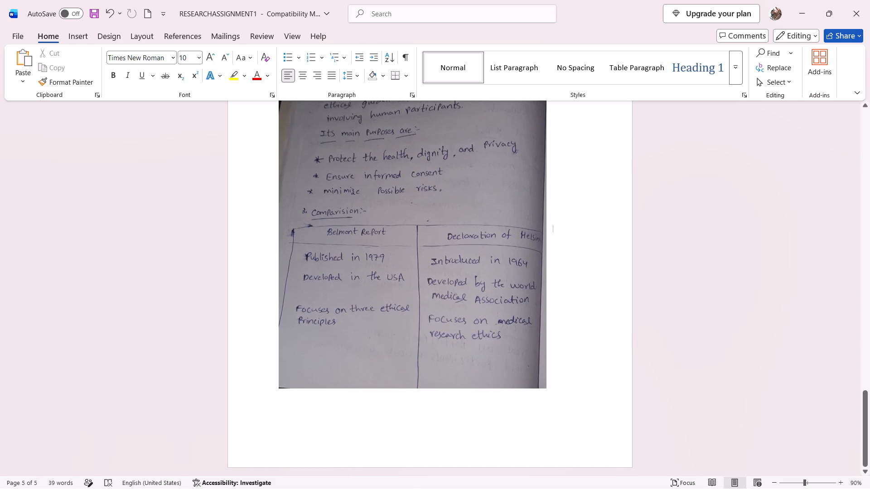
{"action": "left_click", "coordinate": [585, 408]}
{"action": "key", "text": "Return"}
{"action": "key", "text": "Return"}
{"action": "key", "text": "Return"}
{"action": "key", "text": "Return"}
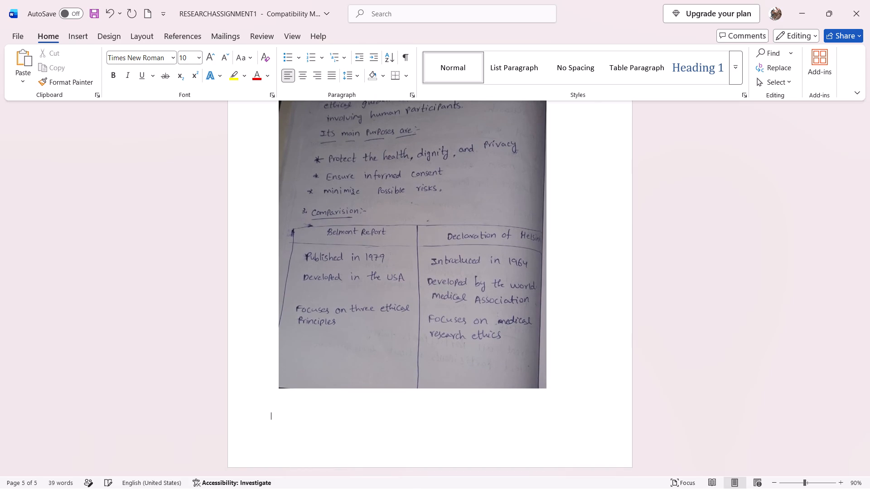
{"action": "key", "text": "Return"}
{"action": "key", "text": "Return"}
{"action": "key", "text": "Return"}
{"action": "key", "text": "Return"}
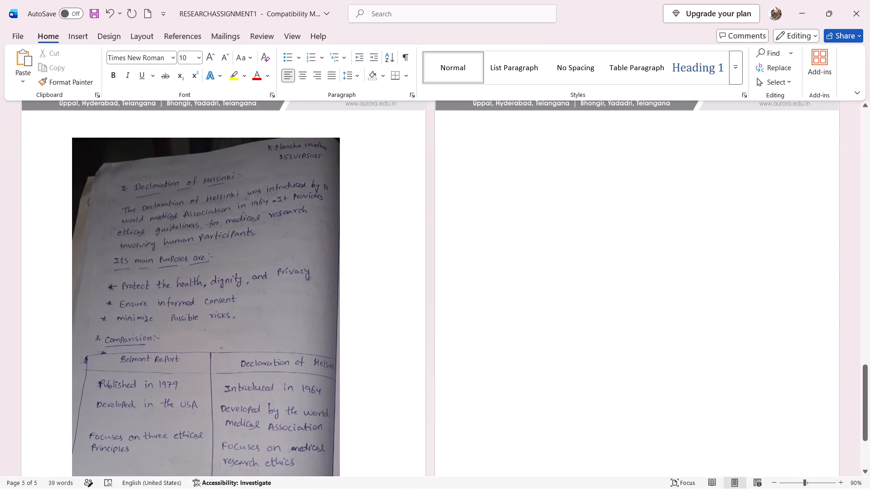
Preview the last pages in Read Mode, return to Print Layout and check the preceding photo pages.
{"action": "scroll", "coordinate": [736, 399], "scroll_direction": "down", "scroll_amount": 2}
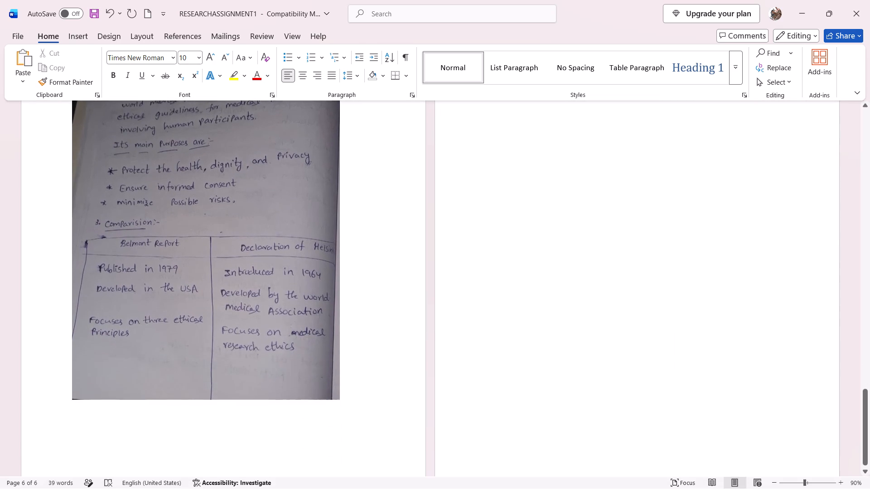
{"action": "scroll", "coordinate": [736, 399], "scroll_direction": "down", "scroll_amount": 1}
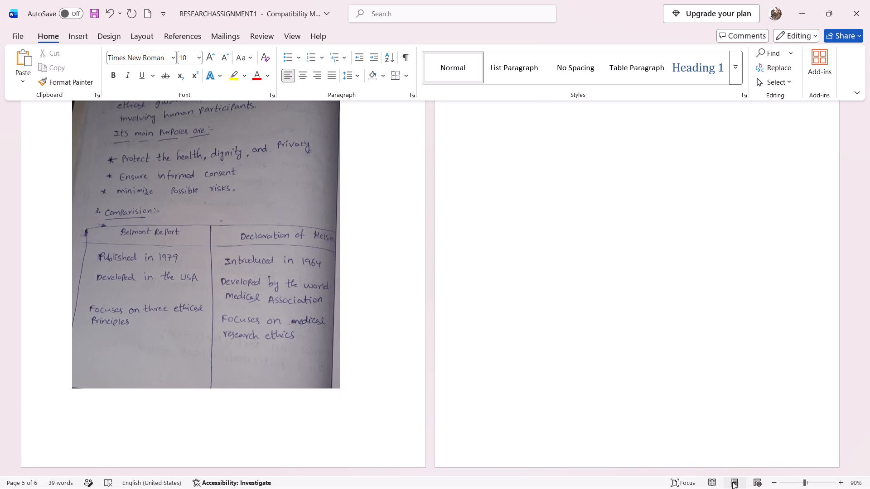
{"action": "left_click", "coordinate": [709, 483]}
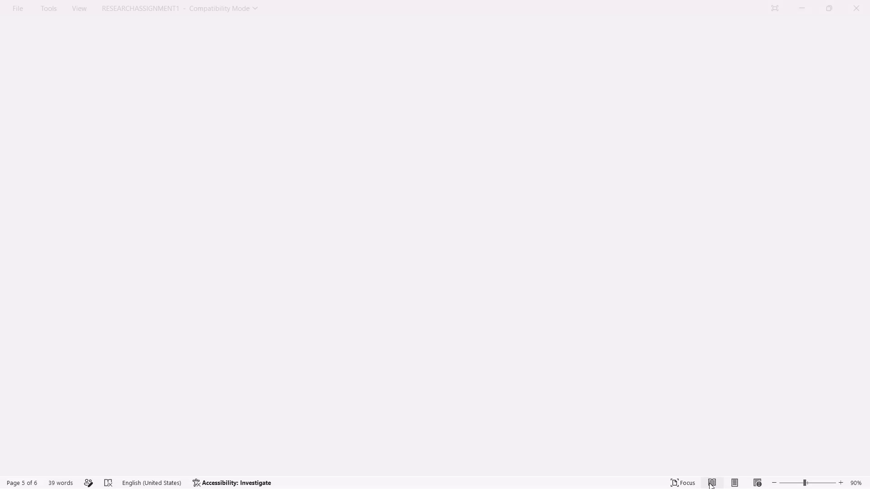
{"action": "left_click", "coordinate": [738, 484]}
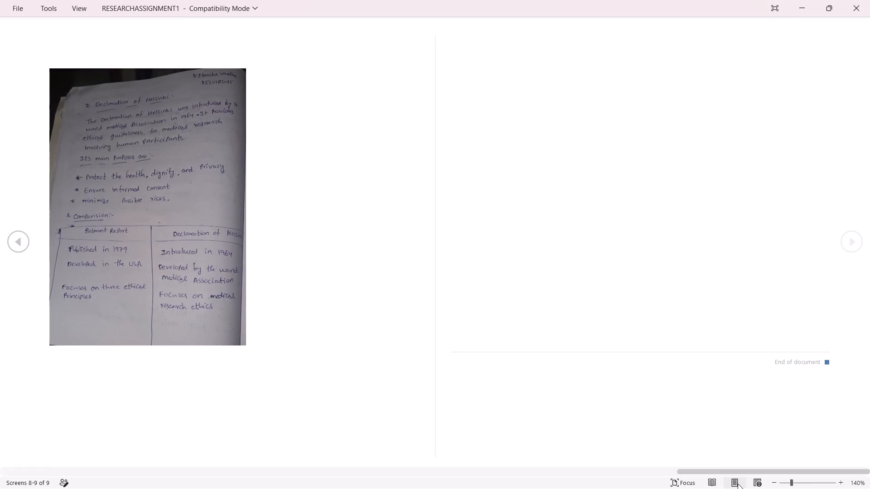
{"action": "scroll", "coordinate": [609, 405], "scroll_direction": "up", "scroll_amount": 4}
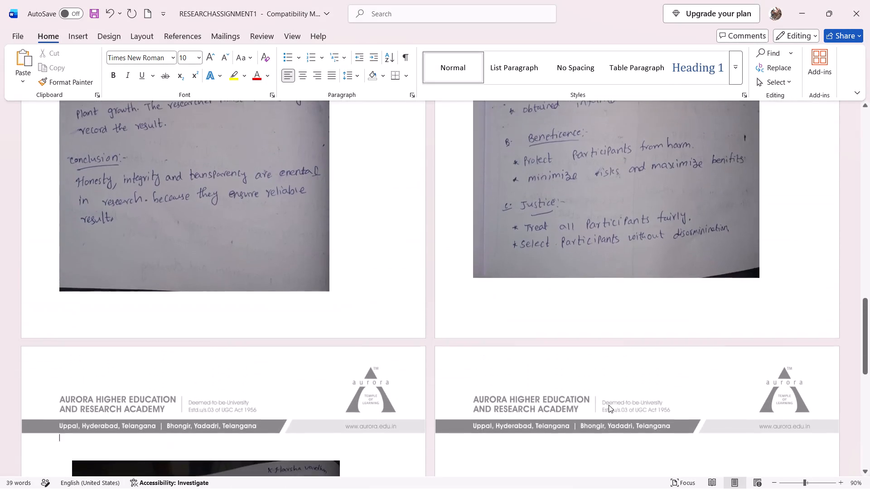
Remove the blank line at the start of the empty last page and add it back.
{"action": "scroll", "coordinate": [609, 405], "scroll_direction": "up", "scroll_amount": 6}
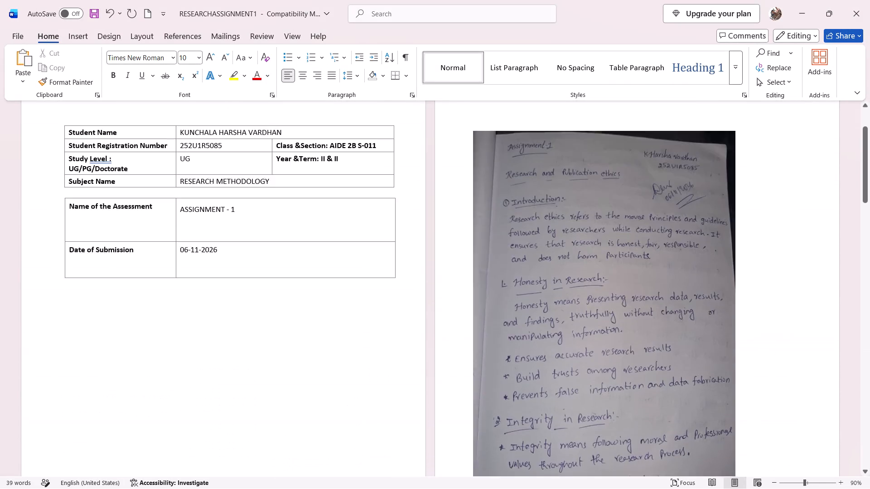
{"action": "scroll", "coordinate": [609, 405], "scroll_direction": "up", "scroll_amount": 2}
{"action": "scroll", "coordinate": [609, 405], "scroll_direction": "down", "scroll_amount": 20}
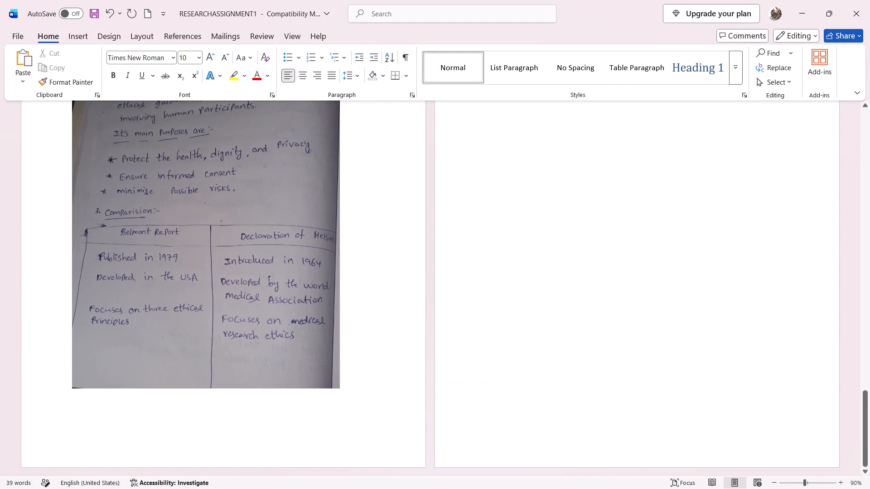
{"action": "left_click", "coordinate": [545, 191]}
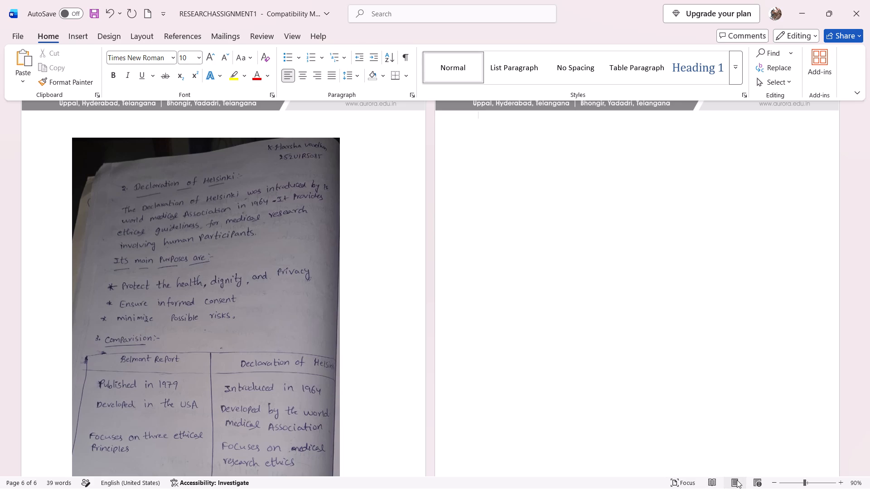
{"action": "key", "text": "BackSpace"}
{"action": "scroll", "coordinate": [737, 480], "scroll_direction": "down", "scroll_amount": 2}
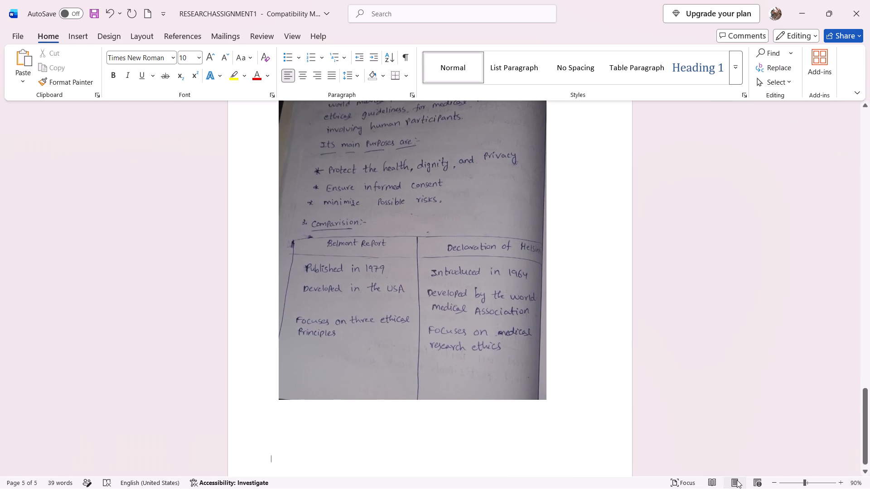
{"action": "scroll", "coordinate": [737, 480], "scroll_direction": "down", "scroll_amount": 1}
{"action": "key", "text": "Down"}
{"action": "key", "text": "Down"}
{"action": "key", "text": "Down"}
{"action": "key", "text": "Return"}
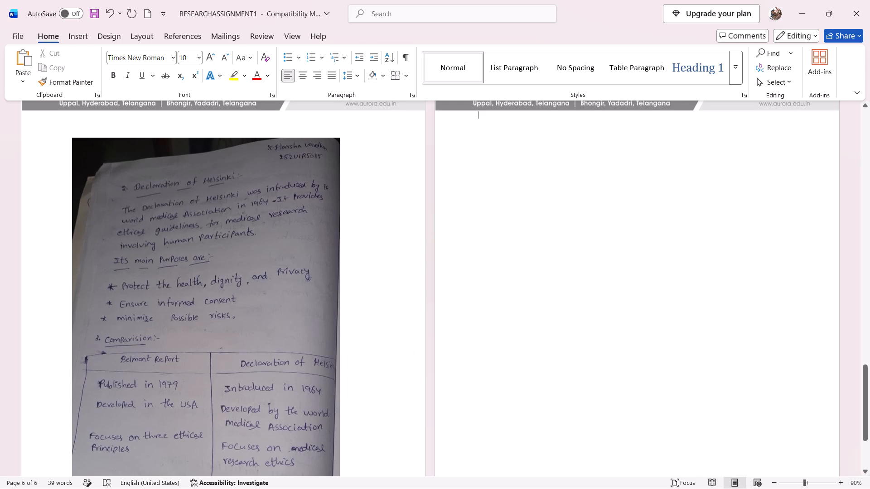
Justify the empty paragraph at the top of the blank last page.
{"action": "left_click", "coordinate": [331, 72]}
Preview the Declaration of Helsinki page and the blank last page in Read Mode, and return to Print Layout without closing the document.
{"action": "scroll", "coordinate": [522, 227], "scroll_direction": "down", "scroll_amount": 3}
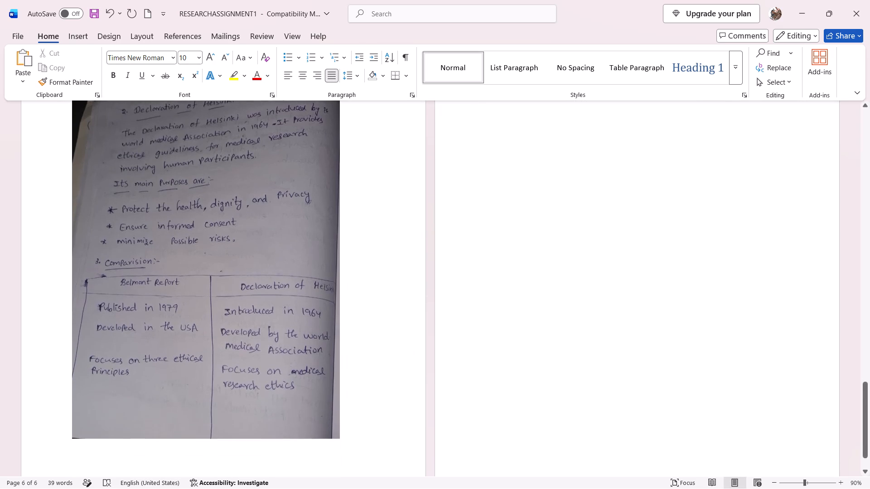
{"action": "scroll", "coordinate": [522, 227], "scroll_direction": "down", "scroll_amount": 3}
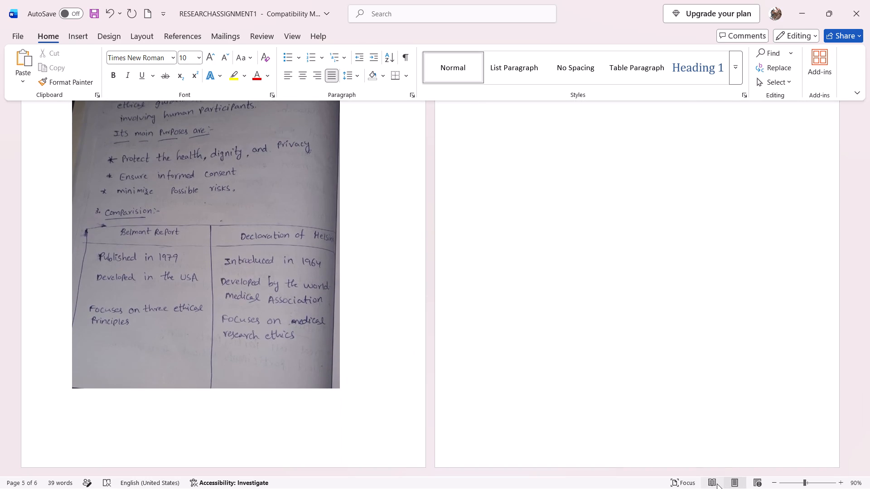
{"action": "left_click", "coordinate": [690, 481]}
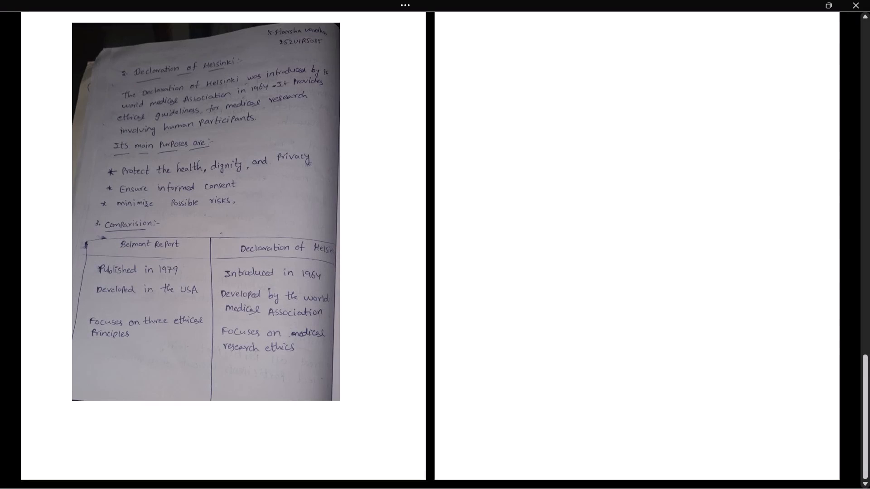
{"action": "left_click", "coordinate": [863, 0]}
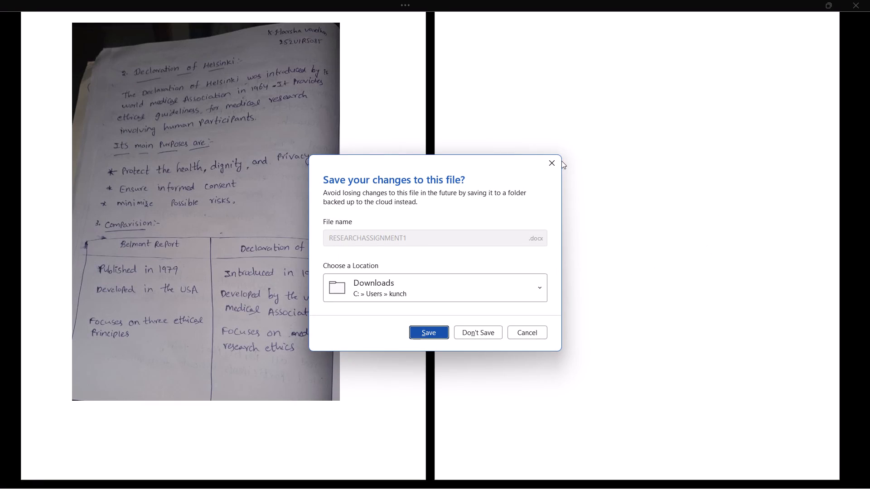
{"action": "left_click", "coordinate": [560, 159]}
{"action": "left_click", "coordinate": [560, 159]}
{"action": "left_click", "coordinate": [407, 1]}
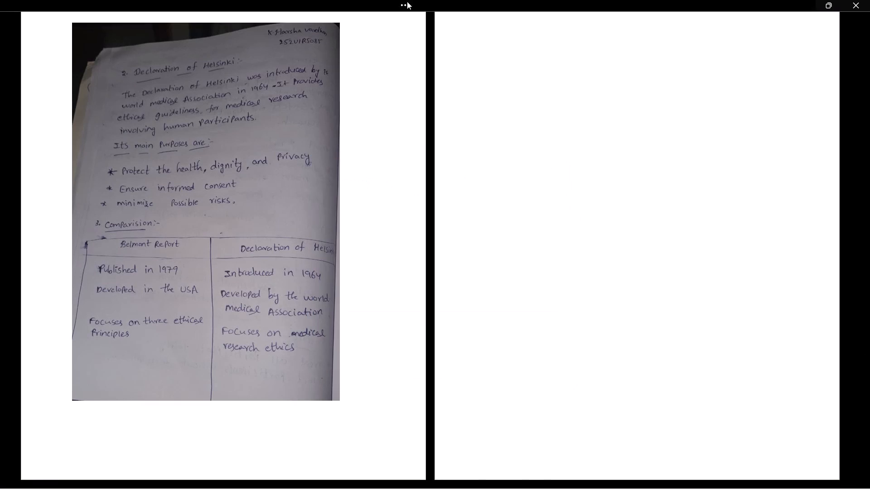
{"action": "left_click", "coordinate": [683, 482]}
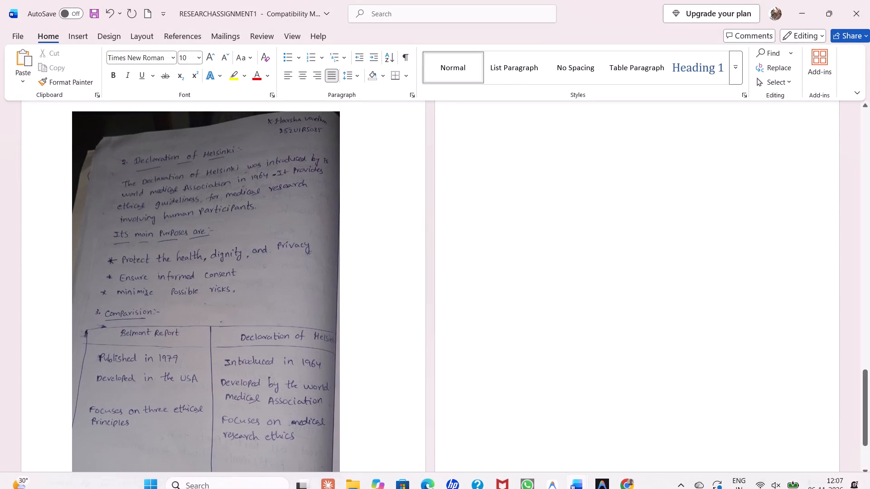
Set the zoom to 96% and check the Declaration of Helsinki page and the blank letterhead page after it.
{"action": "right_click_drag", "start_coordinate": [812, 484], "coordinate": [810, 483]}
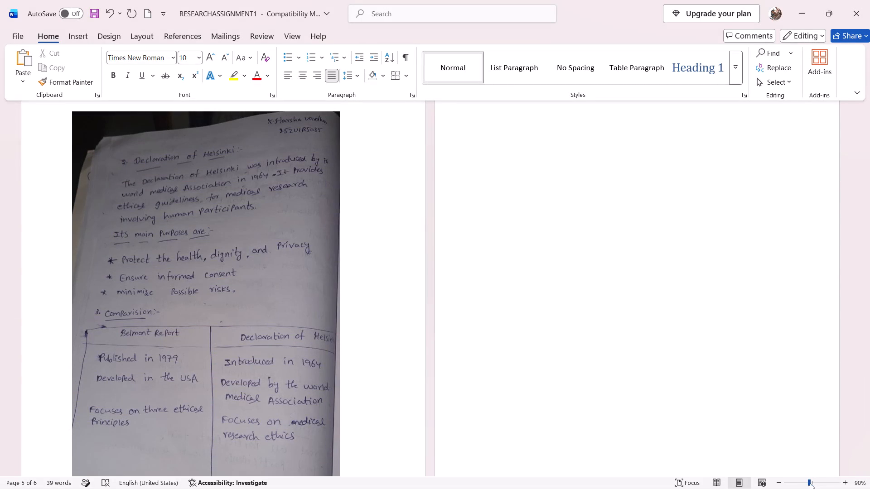
{"action": "right_click_drag", "start_coordinate": [810, 483], "coordinate": [805, 481]}
{"action": "left_click", "coordinate": [805, 481]}
{"action": "left_click", "coordinate": [791, 484]}
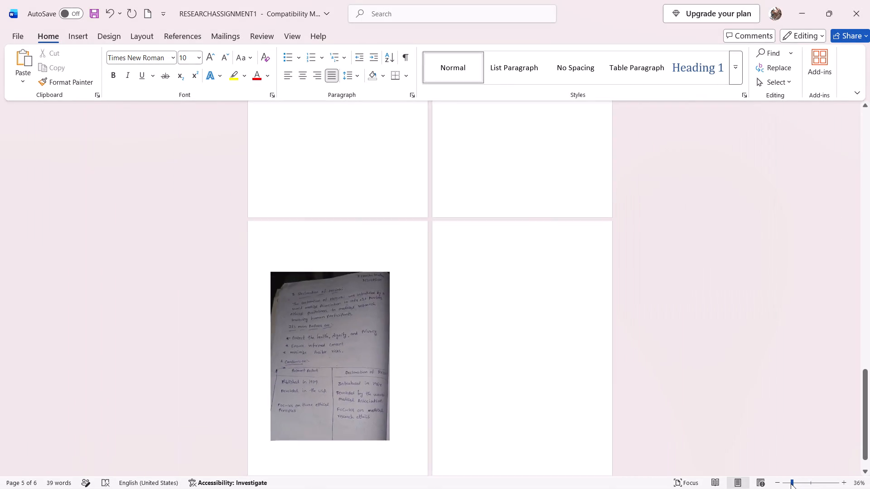
{"action": "left_click", "coordinate": [802, 485]}
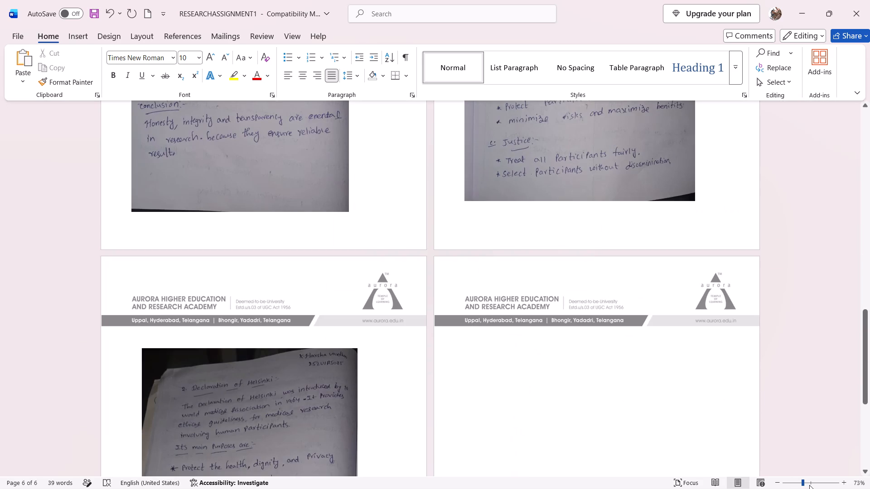
{"action": "left_click", "coordinate": [810, 484]}
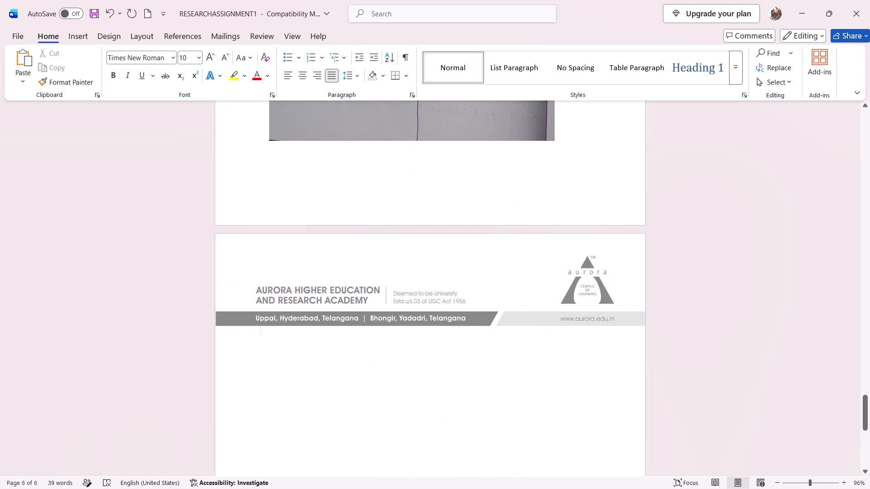
{"action": "scroll", "coordinate": [625, 380], "scroll_direction": "down", "scroll_amount": 1}
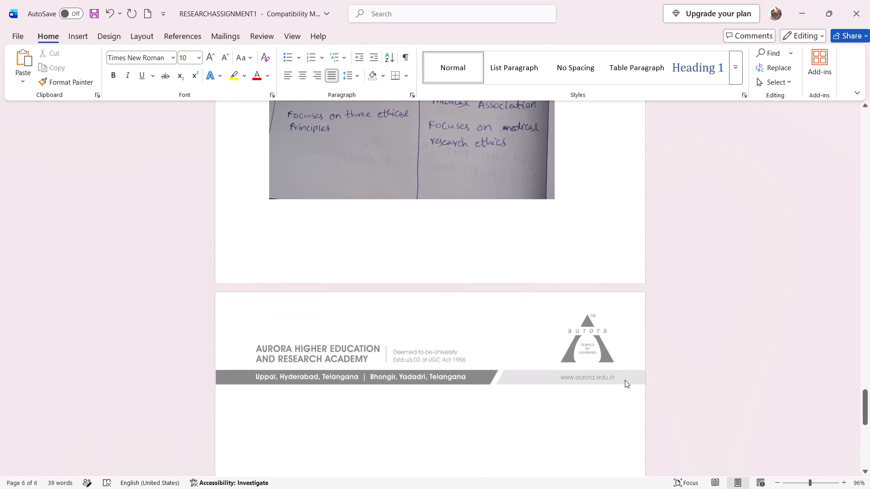
{"action": "scroll", "coordinate": [625, 380], "scroll_direction": "down", "scroll_amount": 1}
{"action": "scroll", "coordinate": [625, 380], "scroll_direction": "up", "scroll_amount": 4}
{"action": "scroll", "coordinate": [625, 380], "scroll_direction": "down", "scroll_amount": 1}
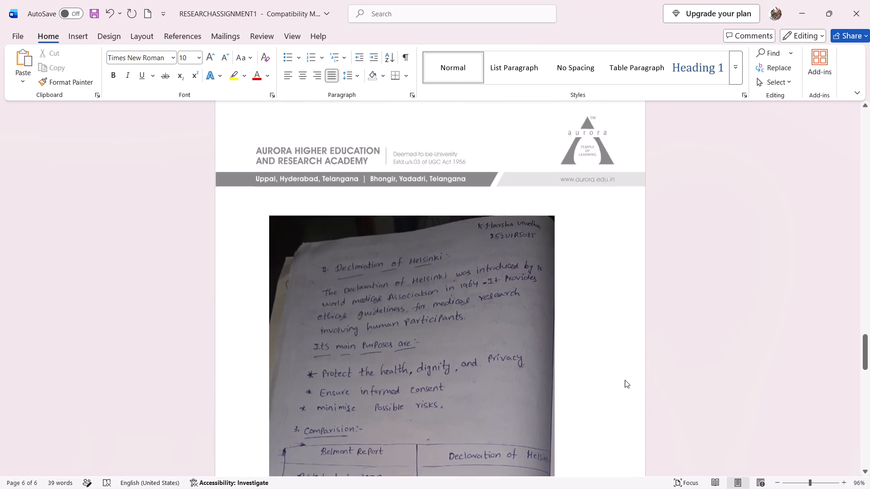
{"action": "scroll", "coordinate": [625, 380], "scroll_direction": "down", "scroll_amount": 1}
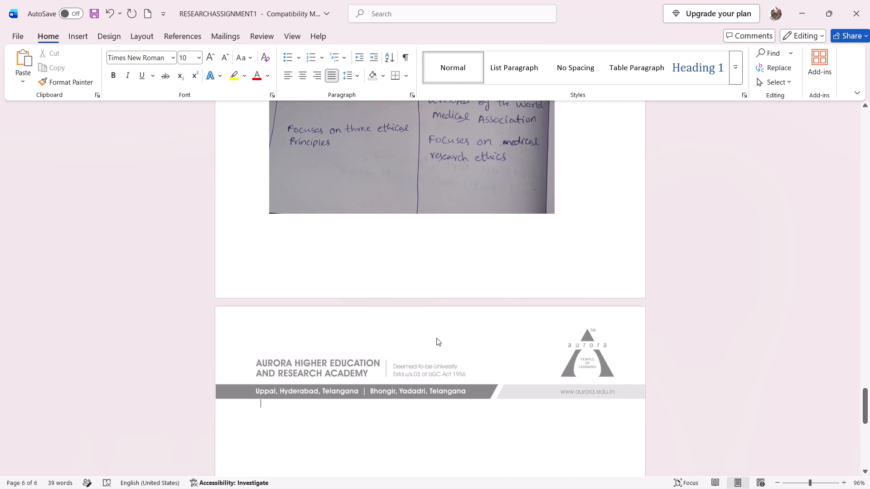
Add a blank line on the last letterhead page and insert the picture 0320db40-cf2b-45aa-a7a1-95fb01f593ca from Downloads.
{"action": "key", "text": "Return"}
{"action": "left_click", "coordinate": [79, 39]}
{"action": "left_click", "coordinate": [125, 70]}
{"action": "left_click", "coordinate": [134, 110]}
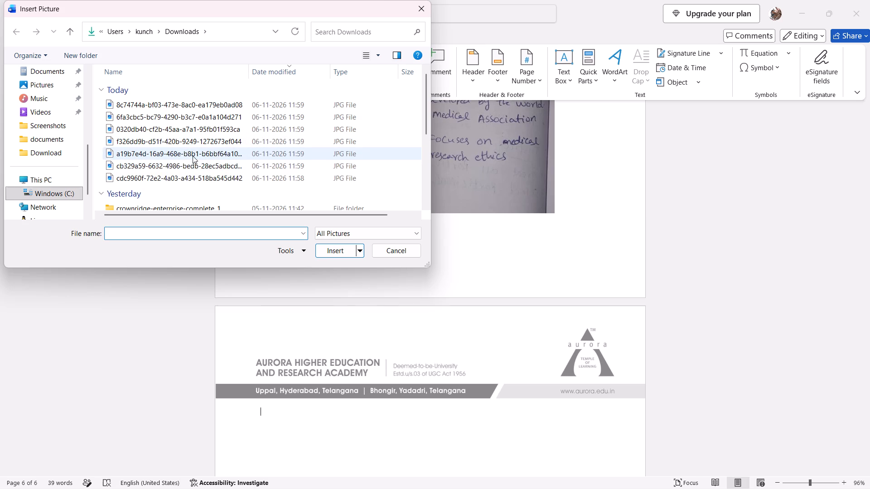
{"action": "double_click", "coordinate": [184, 129]}
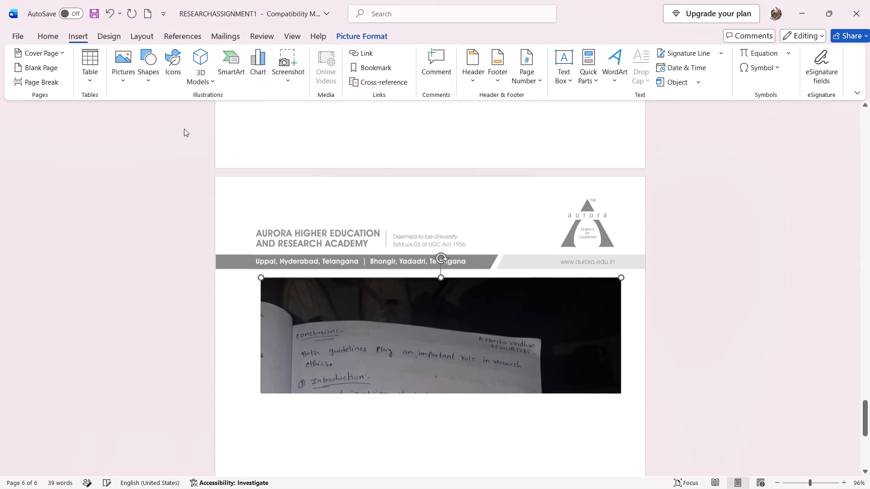
Crop the new photo's top-left corner inward to just above the Conclusions heading and past the facing notebook page, leaving about 21.25 by 16.18 cm.
{"action": "scroll", "coordinate": [357, 228], "scroll_direction": "down", "scroll_amount": 1}
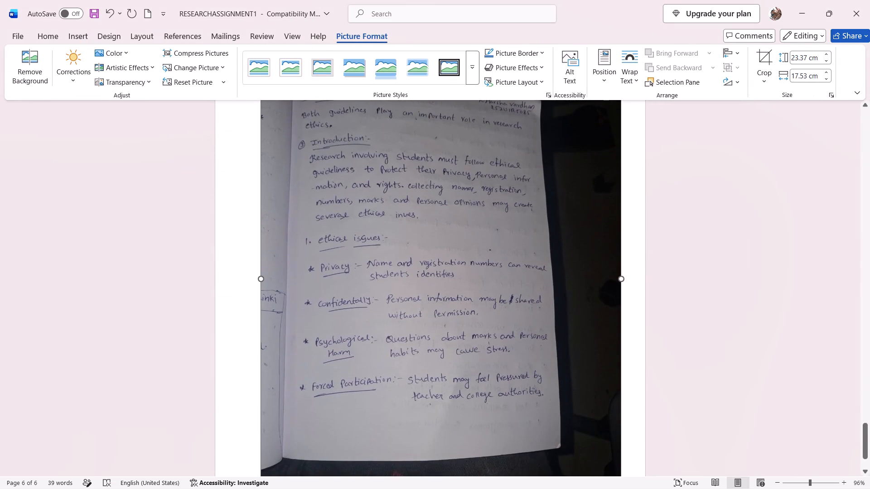
{"action": "right_click", "coordinate": [421, 186]}
{"action": "left_click", "coordinate": [458, 131]}
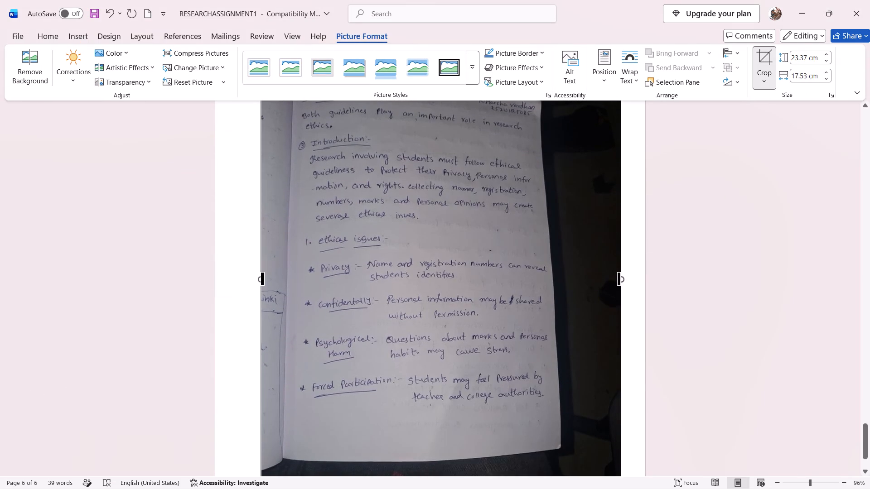
{"action": "scroll", "coordinate": [458, 131], "scroll_direction": "up", "scroll_amount": 1}
{"action": "right_click_drag", "start_coordinate": [445, 163], "coordinate": [445, 171]}
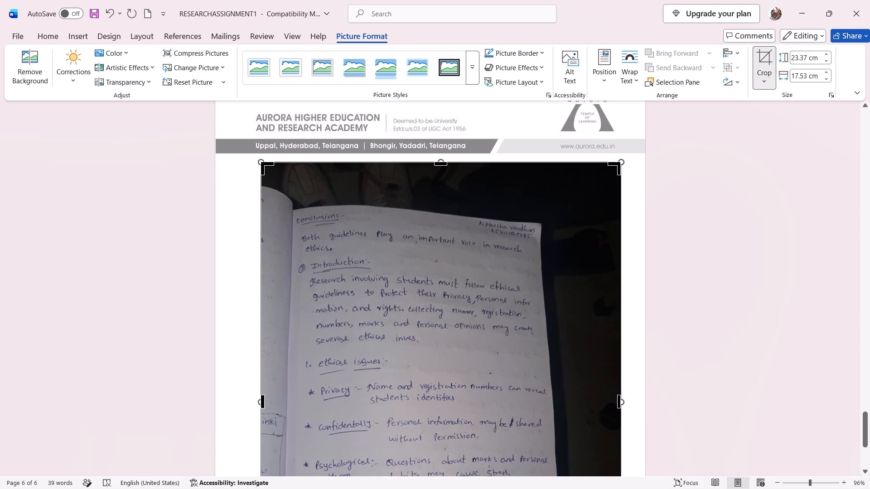
{"action": "right_click_drag", "start_coordinate": [440, 164], "coordinate": [443, 182]}
{"action": "right_click_drag", "start_coordinate": [443, 182], "coordinate": [443, 182]}
{"action": "right_click_drag", "start_coordinate": [264, 167], "coordinate": [275, 169]}
{"action": "left_click_drag", "start_coordinate": [265, 167], "coordinate": [284, 200]}
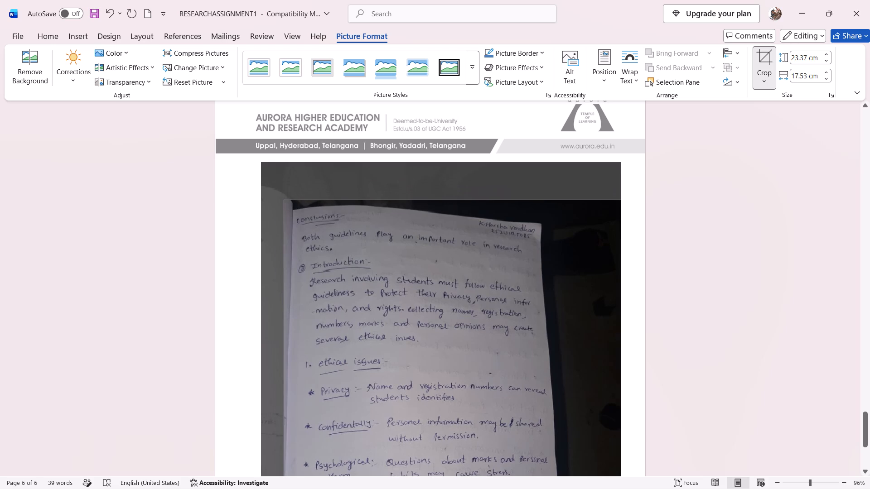
{"action": "left_click_drag", "start_coordinate": [284, 200], "coordinate": [285, 206]}
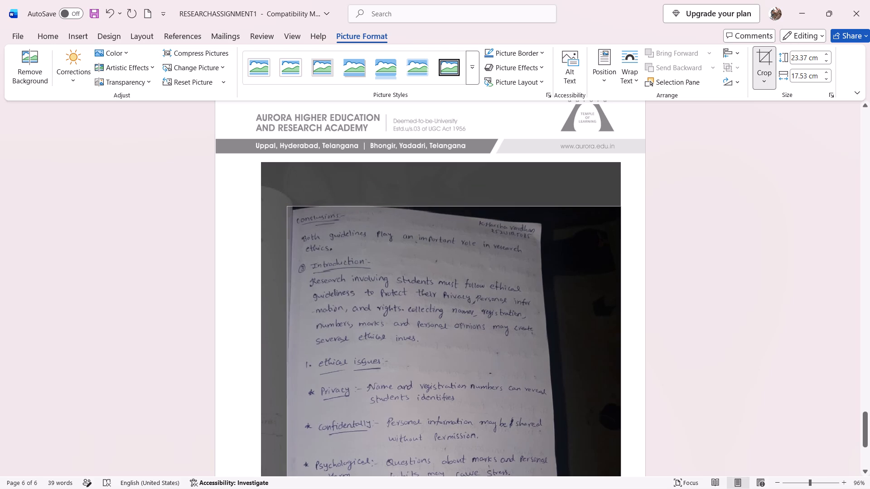
{"action": "left_click_drag", "start_coordinate": [285, 206], "coordinate": [289, 206]}
Crop the photo's right side inward to the edge of the handwritten sheet, making the picture about 13.3 cm wide.
{"action": "scroll", "coordinate": [289, 206], "scroll_direction": "down", "scroll_amount": 1}
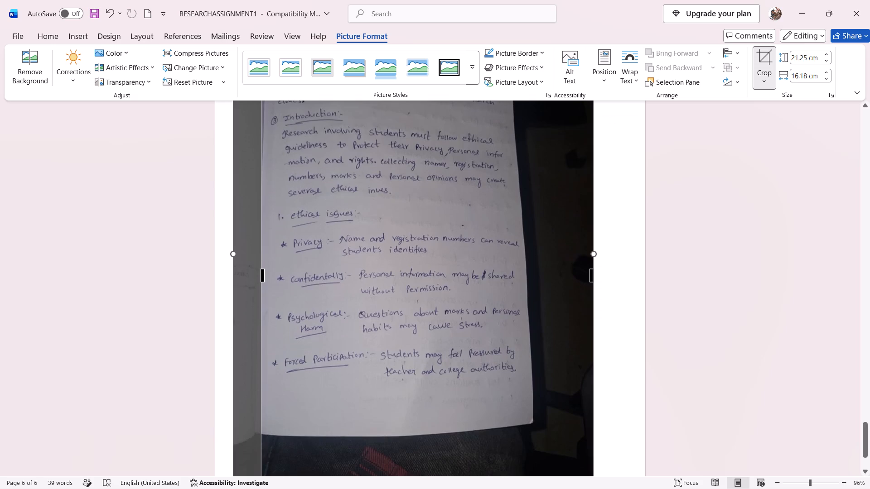
{"action": "scroll", "coordinate": [289, 206], "scroll_direction": "down", "scroll_amount": 1}
{"action": "scroll", "coordinate": [410, 327], "scroll_direction": "down", "scroll_amount": 1}
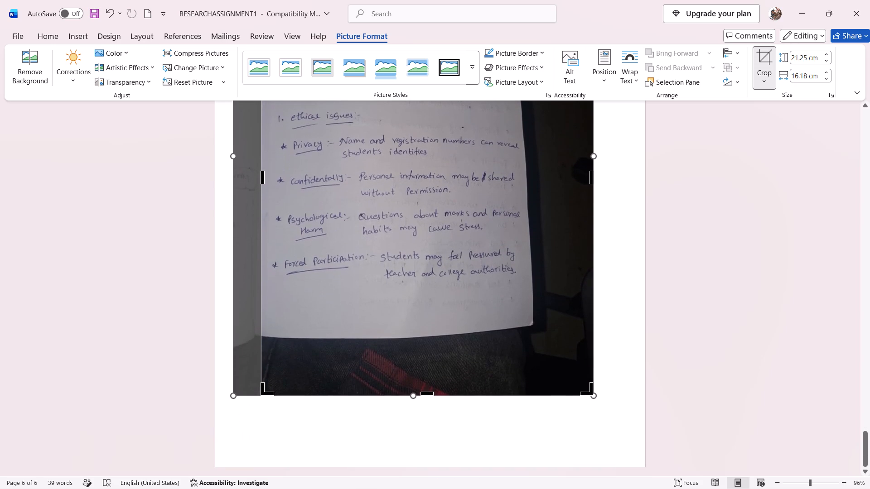
{"action": "right_click_drag", "start_coordinate": [430, 394], "coordinate": [427, 379]}
{"action": "right_click_drag", "start_coordinate": [581, 395], "coordinate": [568, 387]}
{"action": "right_click_drag", "start_coordinate": [568, 387], "coordinate": [562, 378]}
{"action": "left_click_drag", "start_coordinate": [592, 178], "coordinate": [534, 182]}
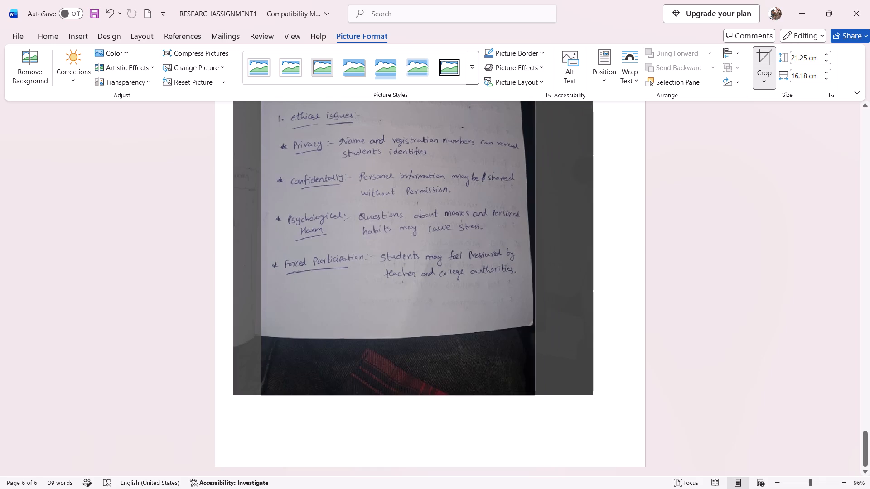
{"action": "left_click_drag", "start_coordinate": [534, 182], "coordinate": [536, 184]}
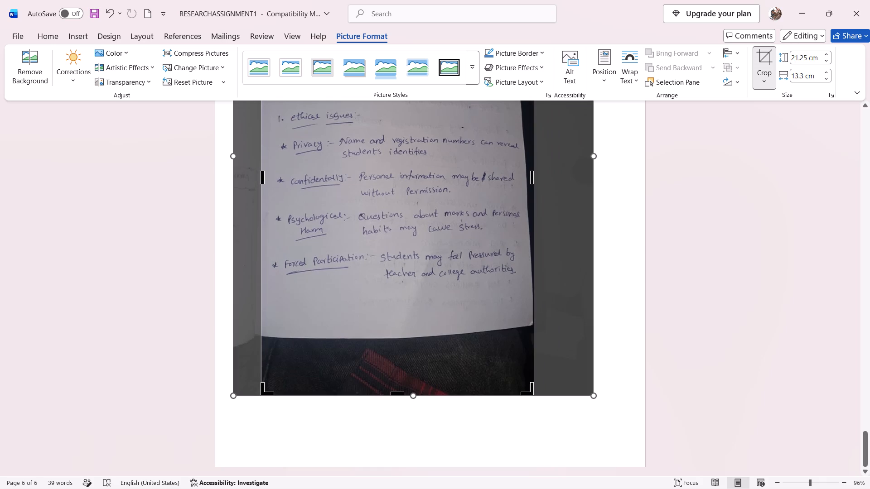
Crop the Conclusions photo's bottom-left corner up to the lower edge of the handwritten sheet, leaving about 18.4 by 13.56 cm.
{"action": "right_click_drag", "start_coordinate": [400, 394], "coordinate": [400, 360]}
{"action": "left_click_drag", "start_coordinate": [261, 387], "coordinate": [254, 340]}
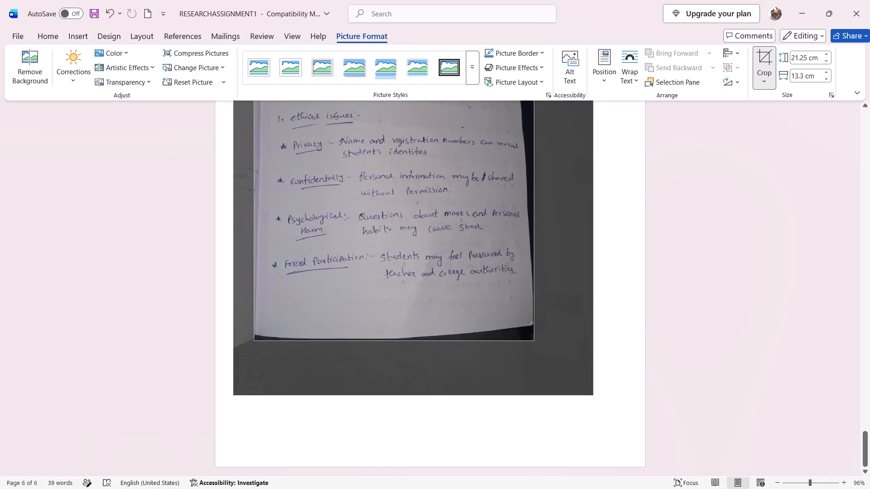
{"action": "left_click_drag", "start_coordinate": [254, 340], "coordinate": [256, 337]}
{"action": "scroll", "coordinate": [285, 326], "scroll_direction": "up", "scroll_amount": 1}
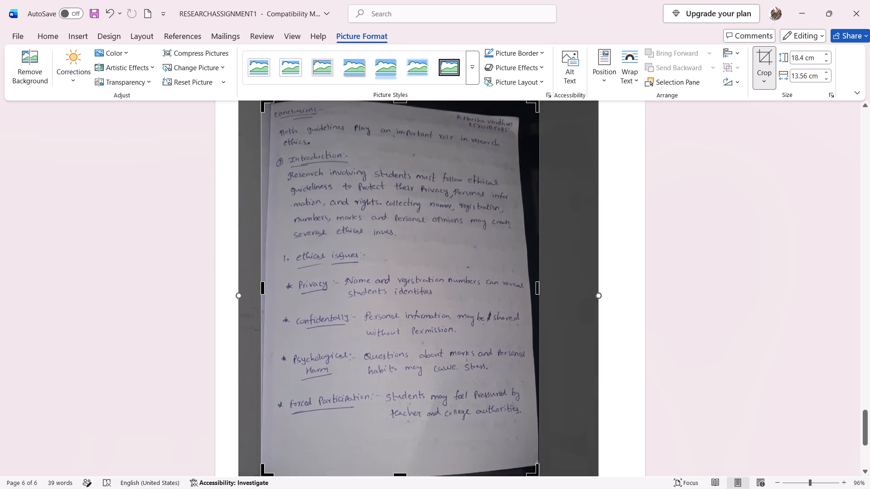
{"action": "scroll", "coordinate": [285, 326], "scroll_direction": "up", "scroll_amount": 1}
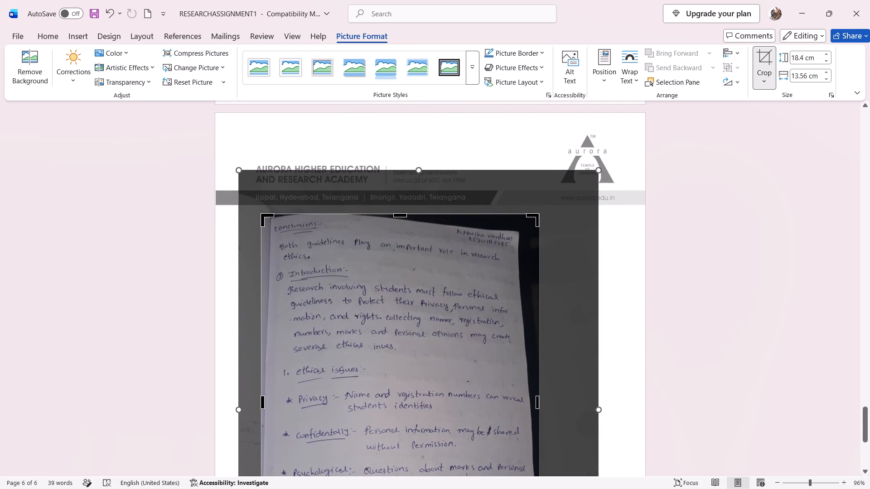
{"action": "left_click", "coordinate": [745, 264]}
{"action": "scroll", "coordinate": [653, 285], "scroll_direction": "up", "scroll_amount": 1}
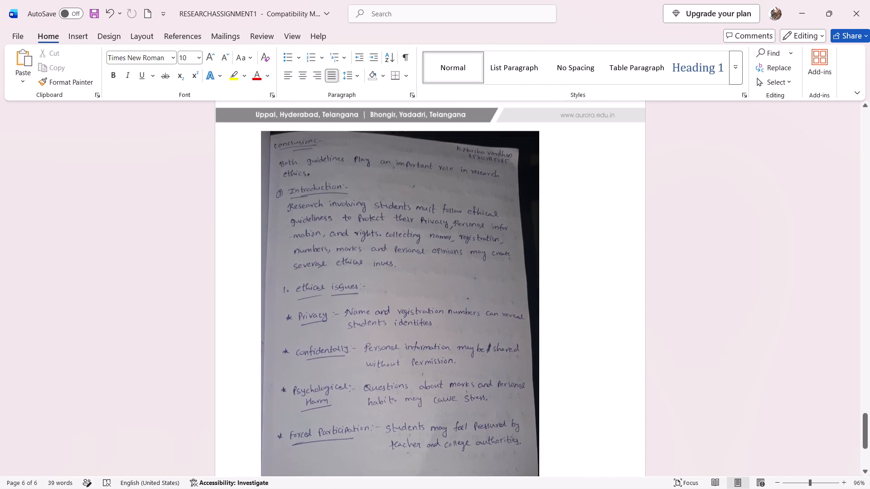
{"action": "scroll", "coordinate": [653, 285], "scroll_direction": "up", "scroll_amount": 1}
{"action": "scroll", "coordinate": [653, 285], "scroll_direction": "down", "scroll_amount": 3}
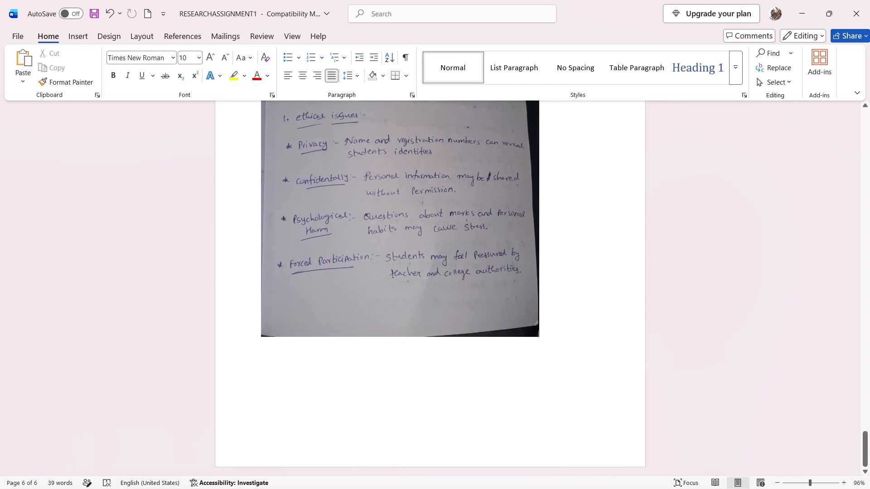
Add blank lines below the Conclusions photo until a new letterhead page starts, with one blank line at its top.
{"action": "left_click", "coordinate": [526, 402]}
{"action": "double_click", "coordinate": [388, 398]}
{"action": "scroll", "coordinate": [388, 398], "scroll_direction": "down", "scroll_amount": 2}
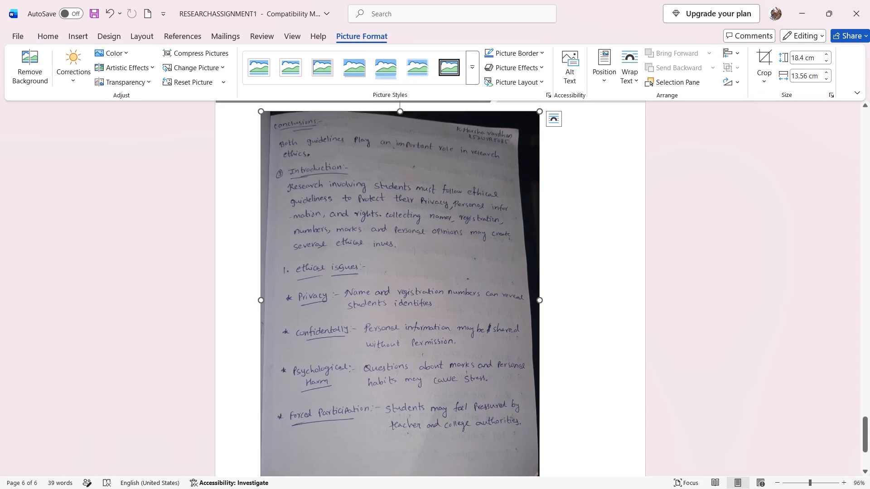
{"action": "scroll", "coordinate": [388, 398], "scroll_direction": "down", "scroll_amount": 6}
{"action": "double_click", "coordinate": [388, 398]}
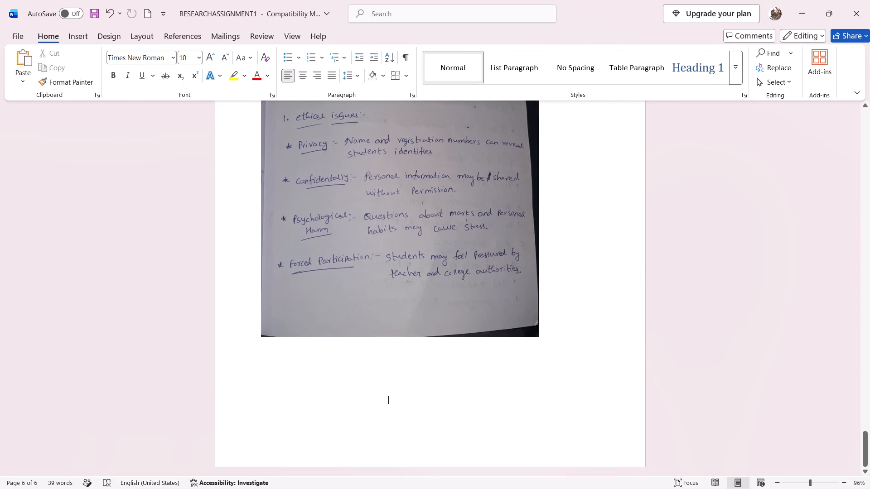
{"action": "key", "text": "Return"}
{"action": "key", "text": "Return"}
{"action": "key", "text": "Return"}
{"action": "key", "text": "Return"}
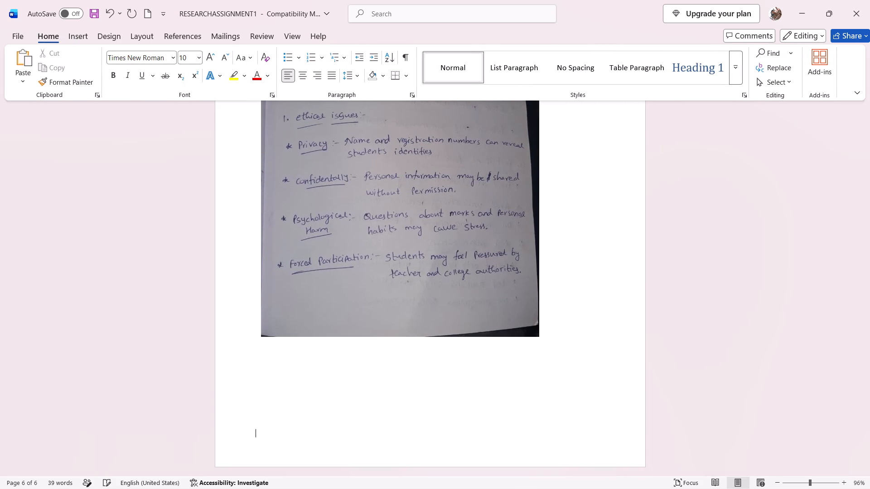
{"action": "key", "text": "Return"}
{"action": "key", "text": "Return"}
{"action": "key", "text": "Return"}
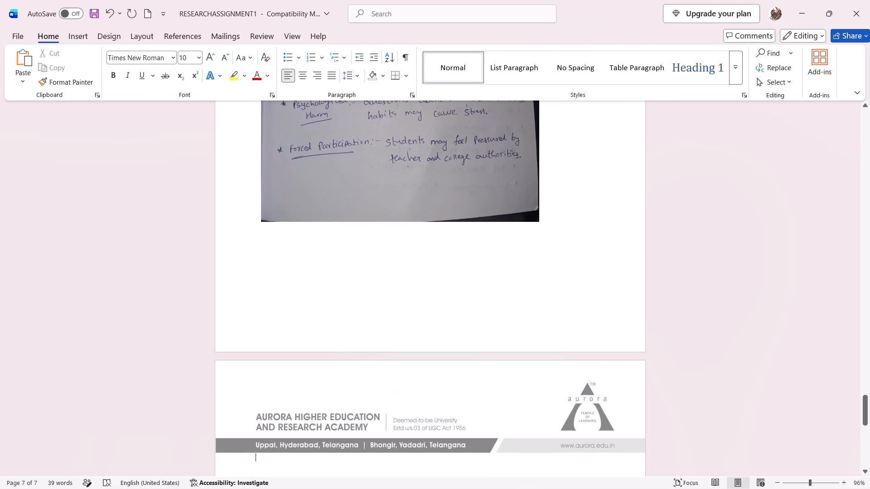
{"action": "key", "text": "Return"}
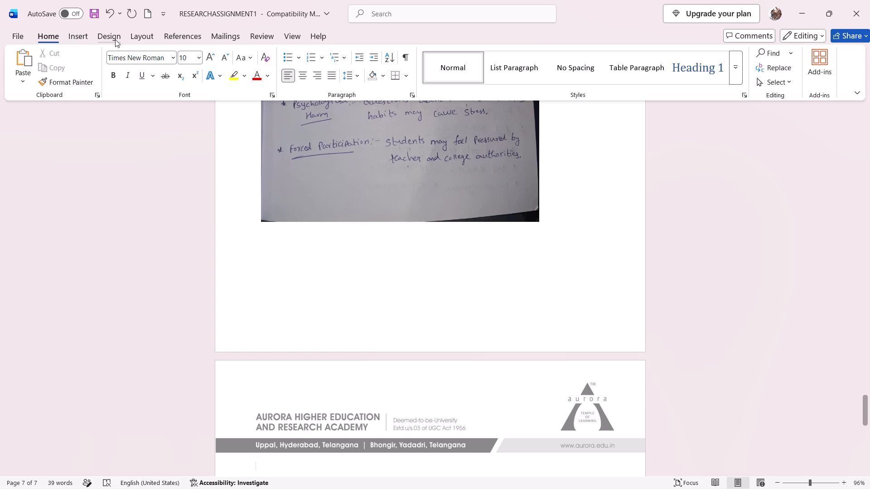
Insert the picture 6fa3cbc5-bc79-4290-b3c7-e0a1a104d271 from Downloads on the new letterhead page.
{"action": "left_click", "coordinate": [81, 29]}
{"action": "left_click", "coordinate": [111, 77]}
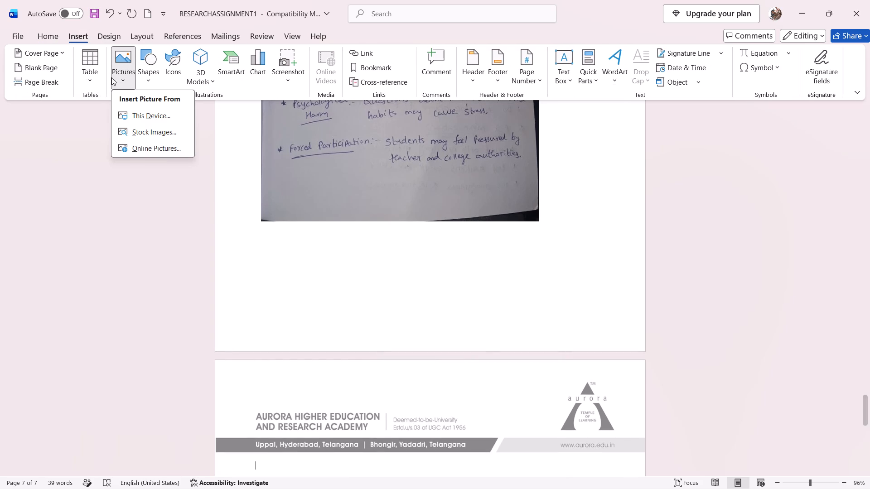
{"action": "left_click", "coordinate": [139, 109]}
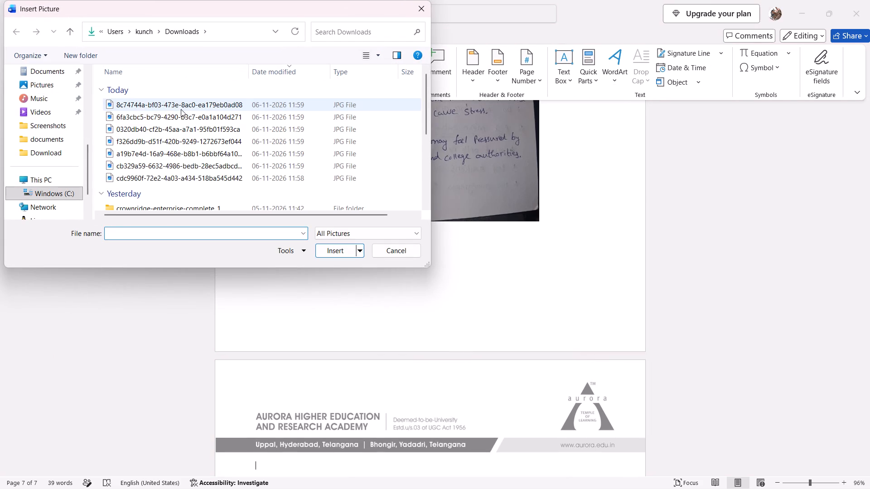
{"action": "double_click", "coordinate": [181, 122]}
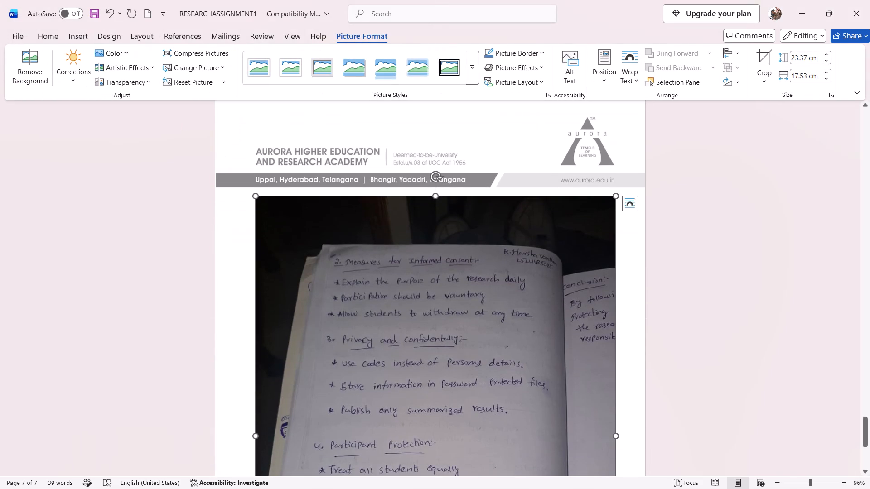
Crop the new photo's top edge down to just above the Measures for Informed Consent heading, leaving about 21.29 cm of height.
{"action": "scroll", "coordinate": [391, 267], "scroll_direction": "down", "scroll_amount": 1}
{"action": "right_click", "coordinate": [391, 267]}
{"action": "left_click", "coordinate": [432, 124]}
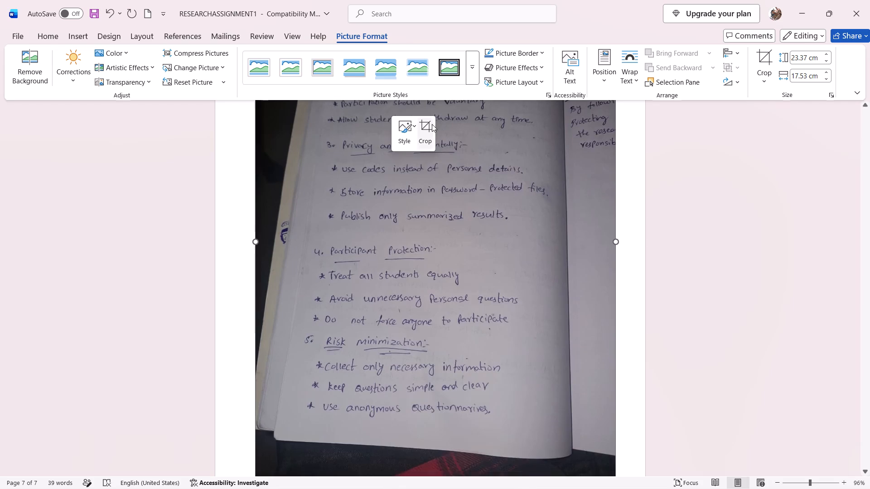
{"action": "scroll", "coordinate": [432, 124], "scroll_direction": "up", "scroll_amount": 1}
{"action": "left_click_drag", "start_coordinate": [435, 133], "coordinate": [435, 173]}
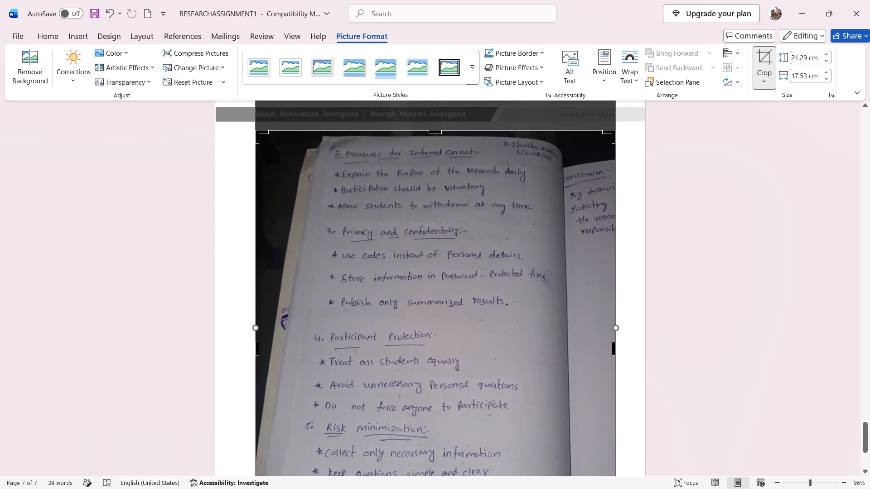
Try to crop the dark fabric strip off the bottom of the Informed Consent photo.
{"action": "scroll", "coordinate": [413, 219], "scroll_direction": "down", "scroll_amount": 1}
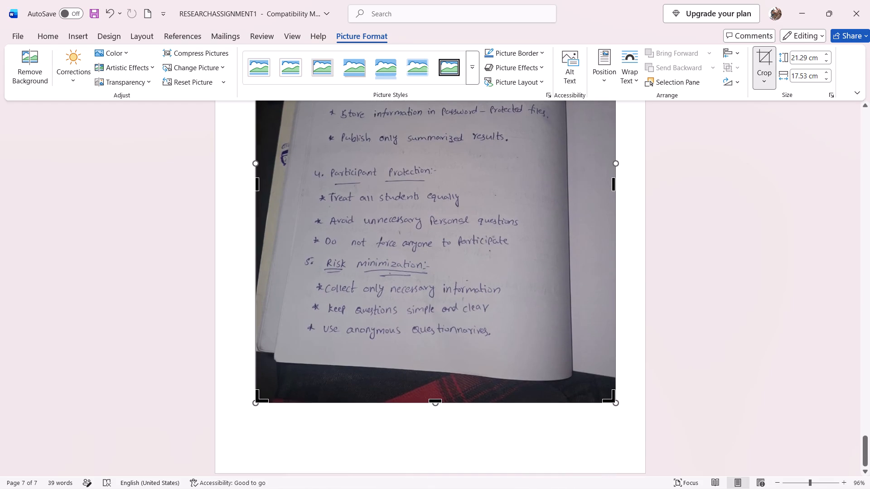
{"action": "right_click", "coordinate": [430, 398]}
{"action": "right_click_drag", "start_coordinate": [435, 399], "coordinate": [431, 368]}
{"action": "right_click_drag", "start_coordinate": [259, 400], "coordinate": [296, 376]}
Crop the photo's right side inward past the facing notebook page, making the picture about 15.17 cm wide.
{"action": "left_click_drag", "start_coordinate": [615, 185], "coordinate": [606, 186]}
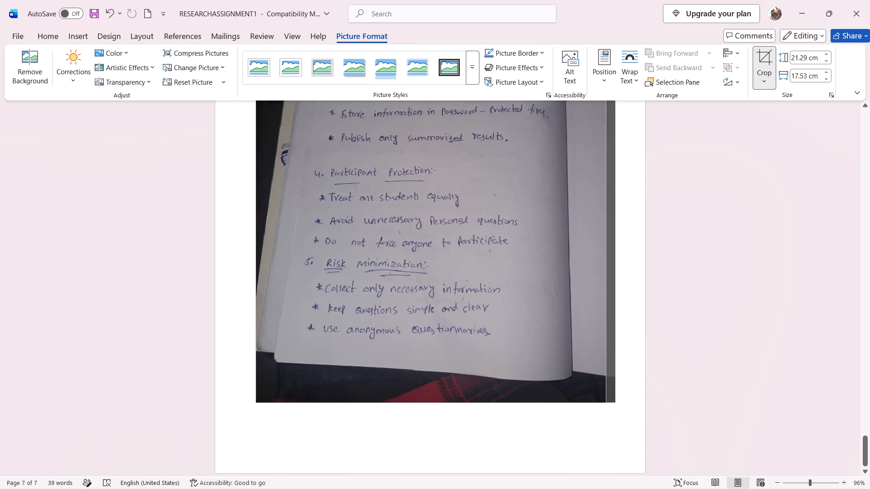
{"action": "left_click_drag", "start_coordinate": [606, 186], "coordinate": [567, 187]}
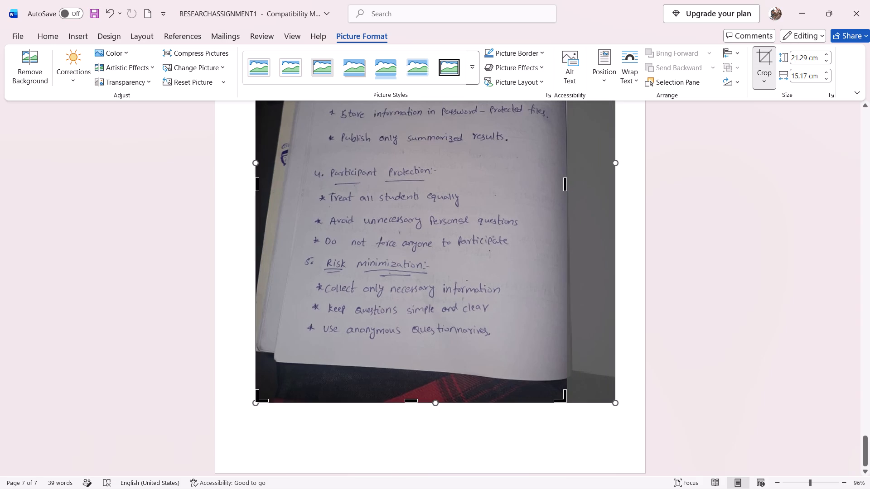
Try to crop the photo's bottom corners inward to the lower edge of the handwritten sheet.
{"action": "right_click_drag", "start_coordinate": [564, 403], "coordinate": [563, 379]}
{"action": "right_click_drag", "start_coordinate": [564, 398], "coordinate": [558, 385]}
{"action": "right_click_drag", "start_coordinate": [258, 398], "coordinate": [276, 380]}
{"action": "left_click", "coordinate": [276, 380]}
Crop the photo's left side inward toward the edge of the handwritten sheet, leaving about 21.36 by 14.09 cm.
{"action": "scroll", "coordinate": [327, 356], "scroll_direction": "up", "scroll_amount": 1}
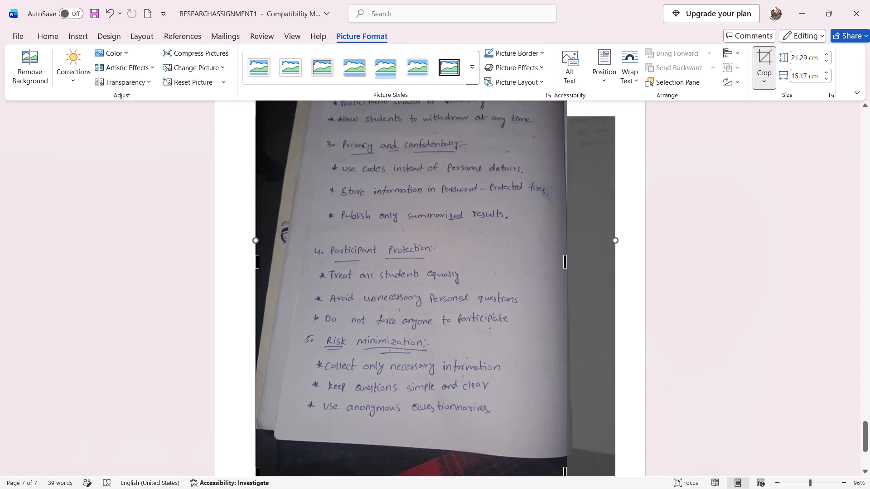
{"action": "scroll", "coordinate": [327, 356], "scroll_direction": "up", "scroll_amount": 1}
{"action": "left_click_drag", "start_coordinate": [257, 161], "coordinate": [275, 163]}
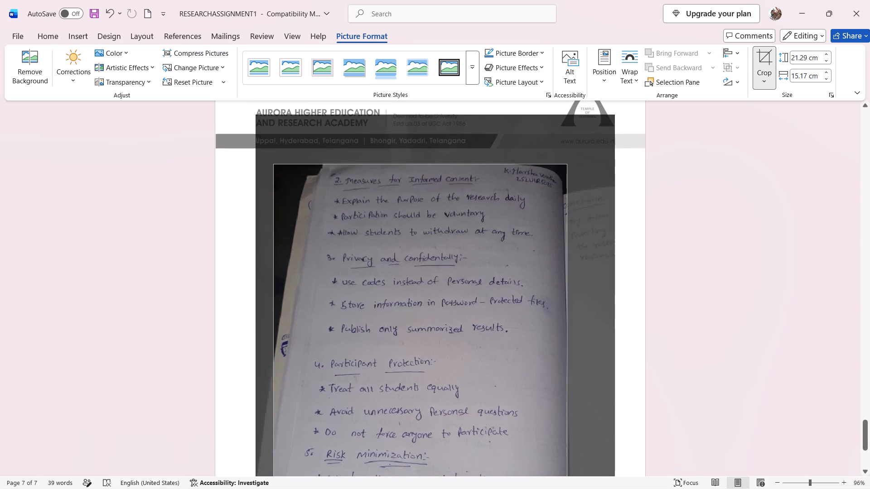
{"action": "left_click_drag", "start_coordinate": [275, 163], "coordinate": [278, 156]}
Try to crop the photo's bottom edge up to the end of the handwritten sheet, restarting the Crop tool on the picture.
{"action": "scroll", "coordinate": [335, 225], "scroll_direction": "down", "scroll_amount": 1}
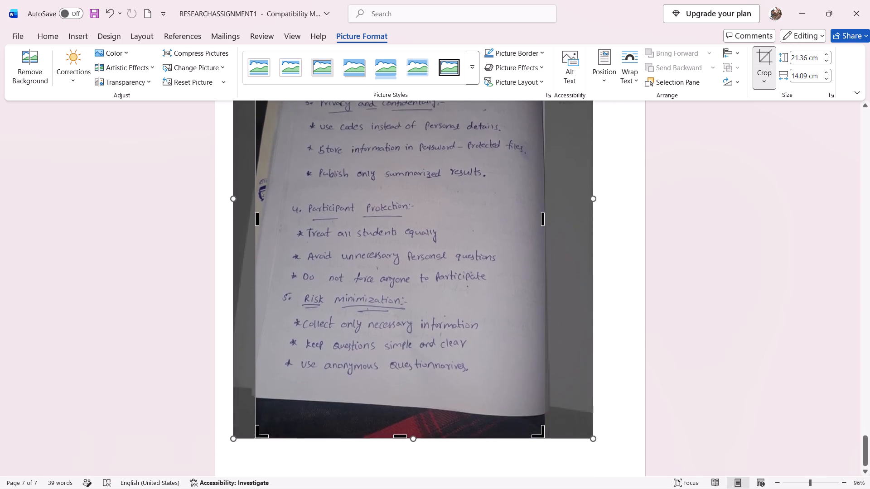
{"action": "scroll", "coordinate": [335, 225], "scroll_direction": "down", "scroll_amount": 1}
{"action": "right_click_drag", "start_coordinate": [259, 401], "coordinate": [261, 384]}
{"action": "right_click_drag", "start_coordinate": [413, 402], "coordinate": [414, 419]}
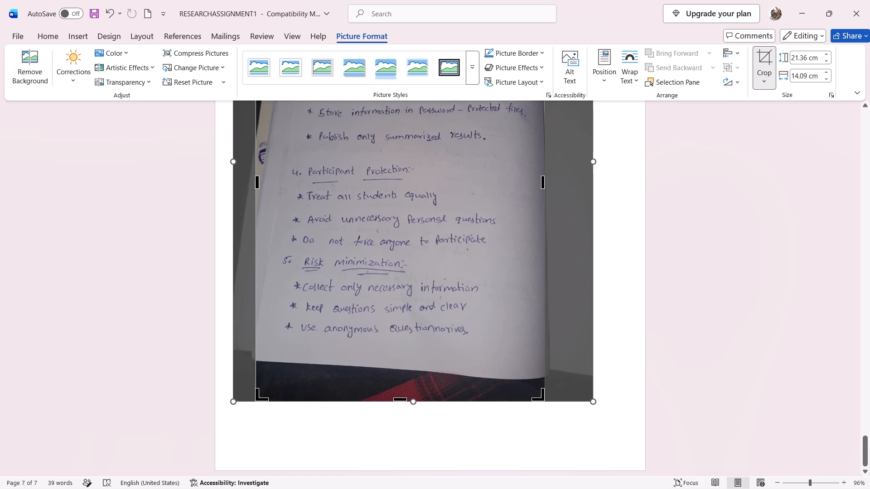
{"action": "right_click_drag", "start_coordinate": [414, 419], "coordinate": [414, 422]}
{"action": "right_click_drag", "start_coordinate": [402, 399], "coordinate": [400, 356]}
{"action": "left_click", "coordinate": [400, 356]}
{"action": "right_click", "coordinate": [400, 356]}
{"action": "left_click", "coordinate": [622, 291]}
{"action": "right_click", "coordinate": [419, 372]}
{"action": "left_click", "coordinate": [458, 388]}
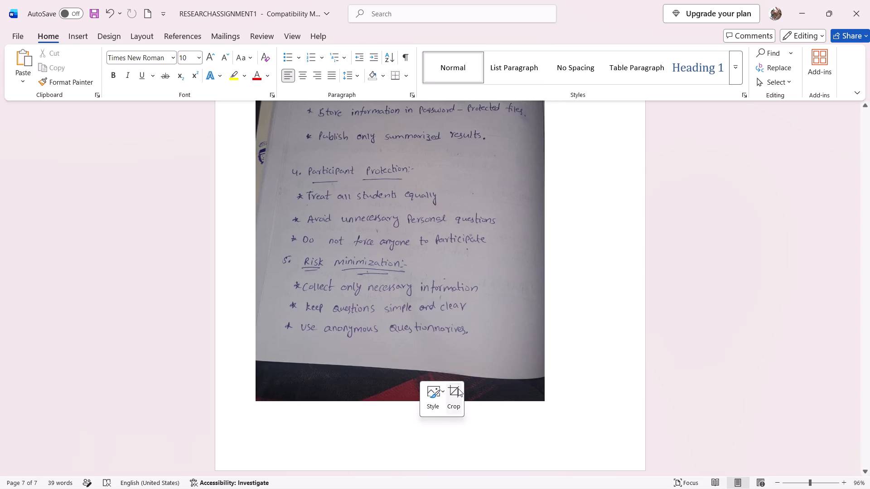
{"action": "right_click_drag", "start_coordinate": [399, 399], "coordinate": [395, 328]}
{"action": "right_click_drag", "start_coordinate": [537, 397], "coordinate": [511, 353]}
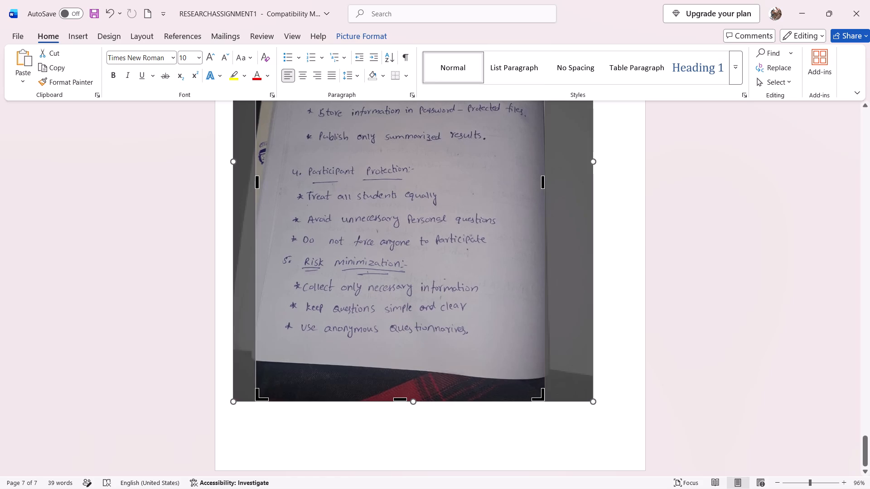
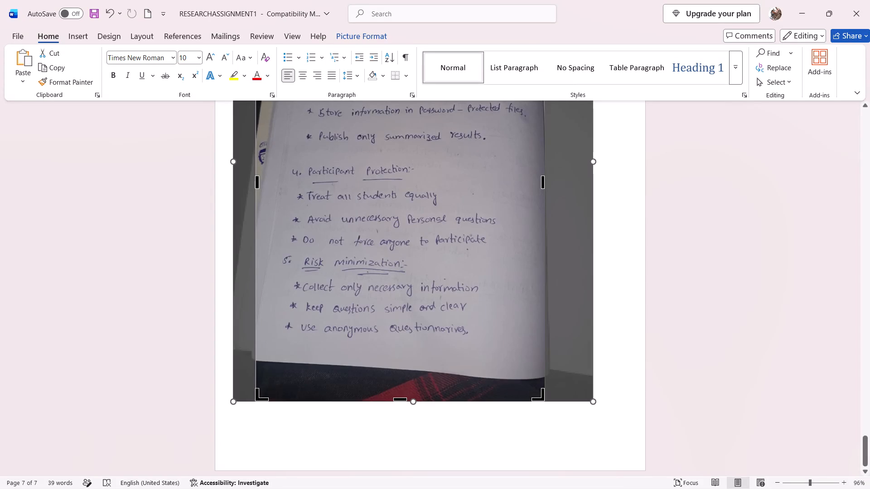
Crop the photo's bottom edge up to the lower end of the handwritten sheet, keeping the crop's full width.
{"action": "left_click_drag", "start_coordinate": [536, 402], "coordinate": [511, 362]}
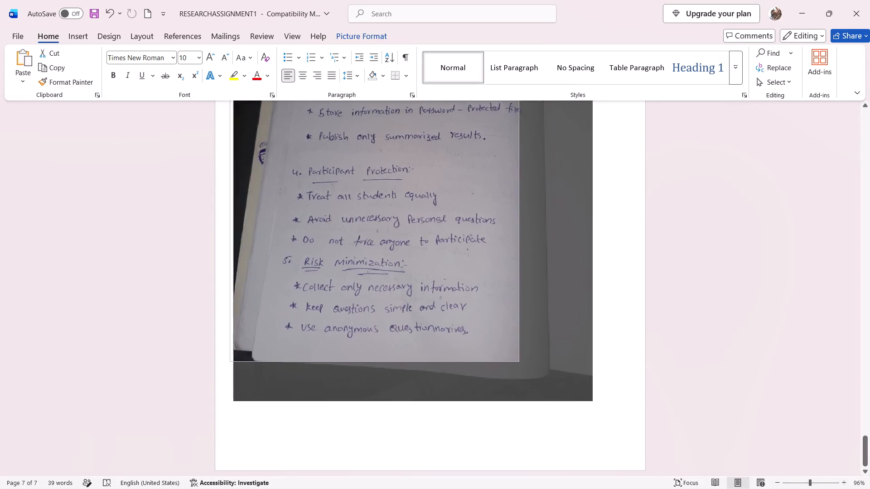
{"action": "left_click_drag", "start_coordinate": [511, 362], "coordinate": [544, 369]}
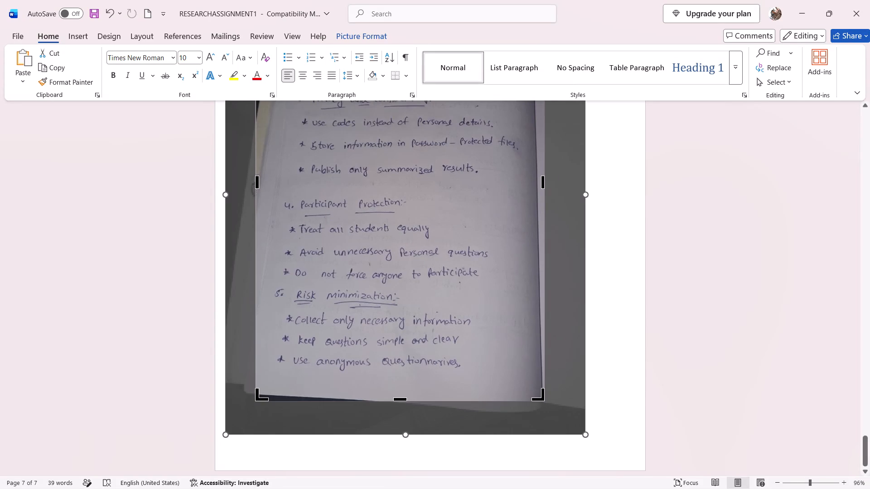
Crop the photo's top-left corner inward to the upper edge of the handwritten sheet, removing the dark background above it.
{"action": "scroll", "coordinate": [482, 229], "scroll_direction": "down", "scroll_amount": 1}
{"action": "scroll", "coordinate": [482, 234], "scroll_direction": "up", "scroll_amount": 3}
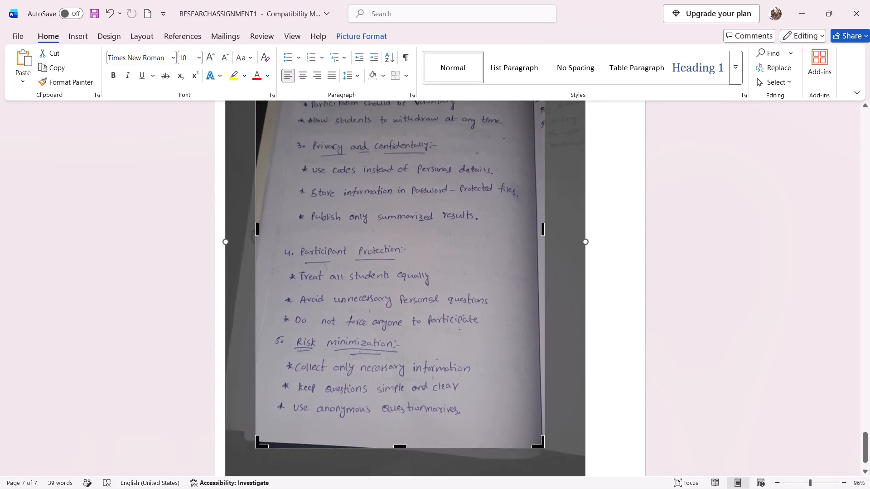
{"action": "scroll", "coordinate": [482, 234], "scroll_direction": "up", "scroll_amount": 3}
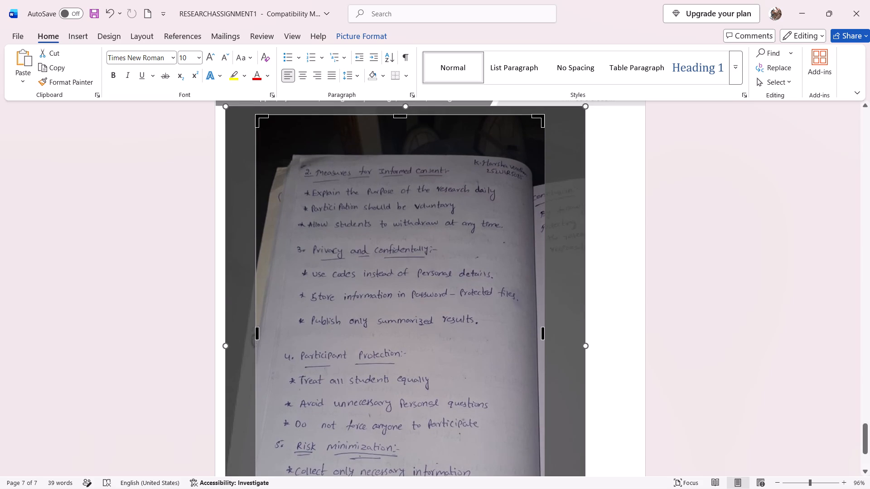
{"action": "left_click_drag", "start_coordinate": [260, 115], "coordinate": [275, 156]}
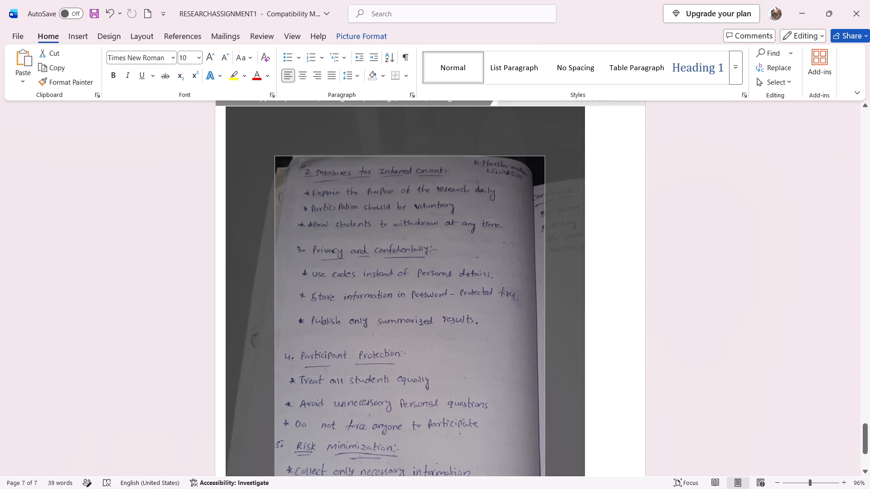
Extend the crop's bottom-left corner slightly outward, fine-tune its top-right corner, and apply the crop to the photo.
{"action": "scroll", "coordinate": [304, 324], "scroll_direction": "down", "scroll_amount": 1}
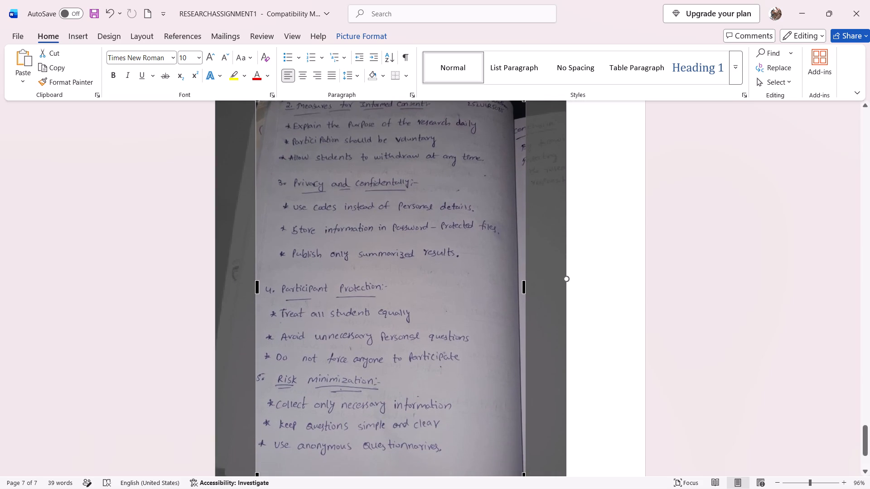
{"action": "scroll", "coordinate": [302, 325], "scroll_direction": "down", "scroll_amount": 1}
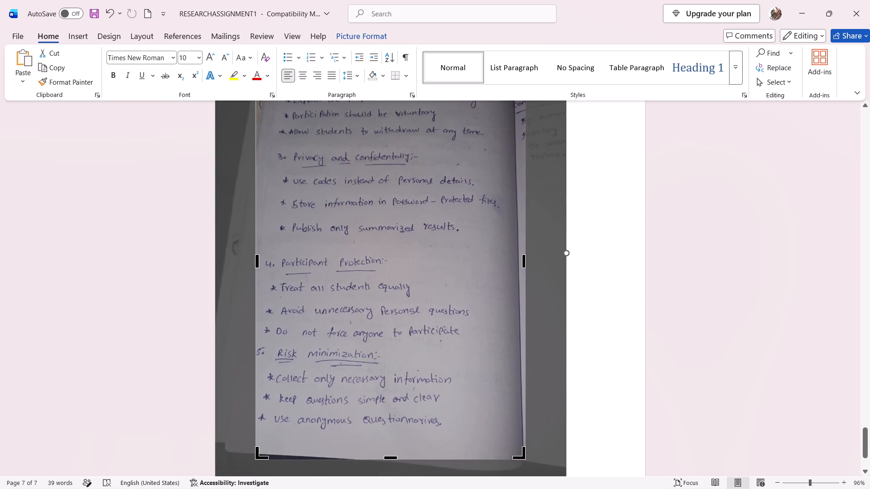
{"action": "left_click_drag", "start_coordinate": [264, 460], "coordinate": [249, 461]}
{"action": "scroll", "coordinate": [512, 182], "scroll_direction": "up", "scroll_amount": 2}
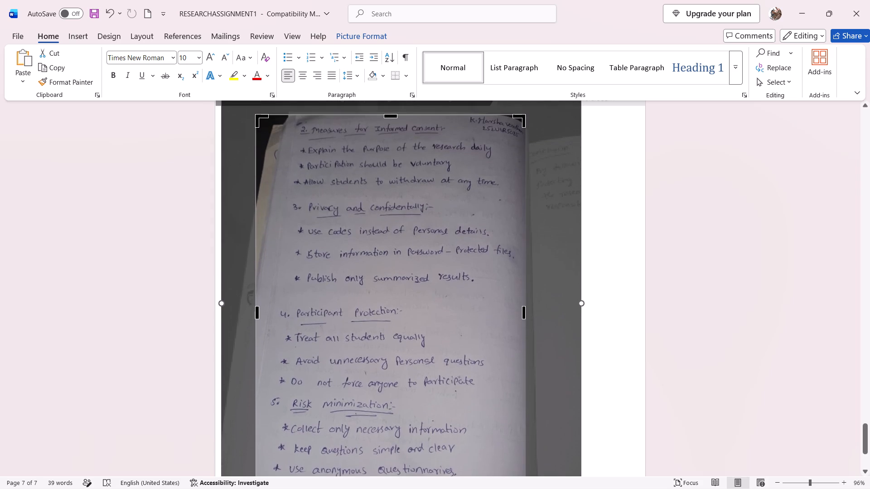
{"action": "left_click", "coordinate": [526, 118]}
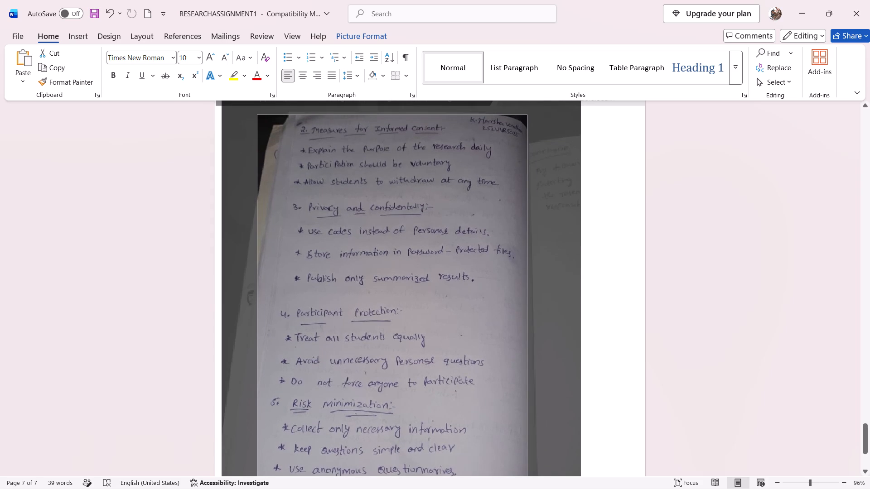
{"action": "scroll", "coordinate": [406, 388], "scroll_direction": "down", "scroll_amount": 2}
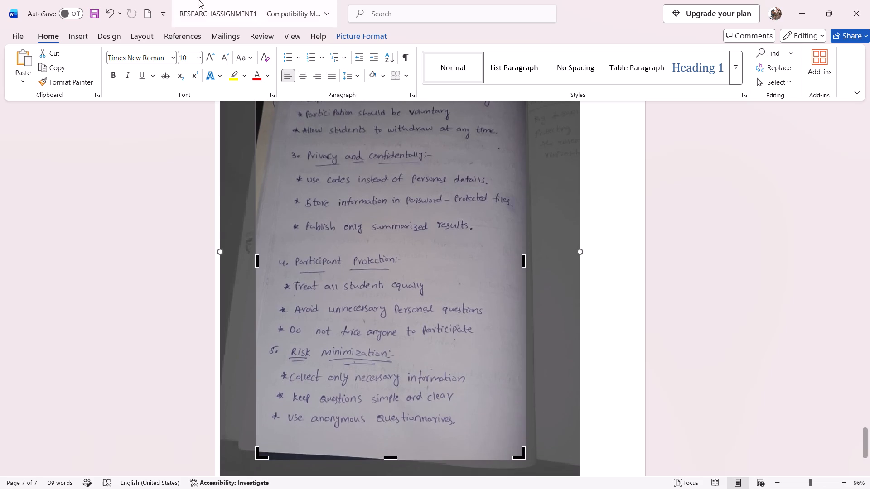
{"action": "left_click", "coordinate": [869, 399]}
{"action": "left_click", "coordinate": [708, 326]}
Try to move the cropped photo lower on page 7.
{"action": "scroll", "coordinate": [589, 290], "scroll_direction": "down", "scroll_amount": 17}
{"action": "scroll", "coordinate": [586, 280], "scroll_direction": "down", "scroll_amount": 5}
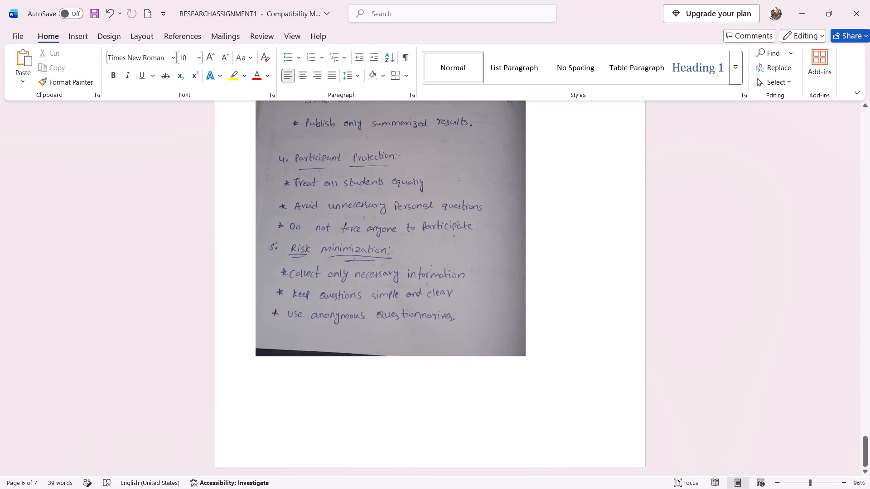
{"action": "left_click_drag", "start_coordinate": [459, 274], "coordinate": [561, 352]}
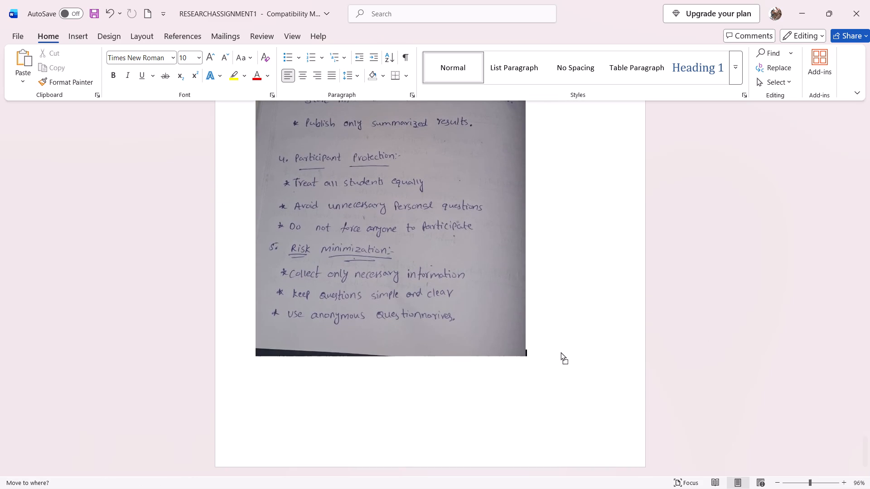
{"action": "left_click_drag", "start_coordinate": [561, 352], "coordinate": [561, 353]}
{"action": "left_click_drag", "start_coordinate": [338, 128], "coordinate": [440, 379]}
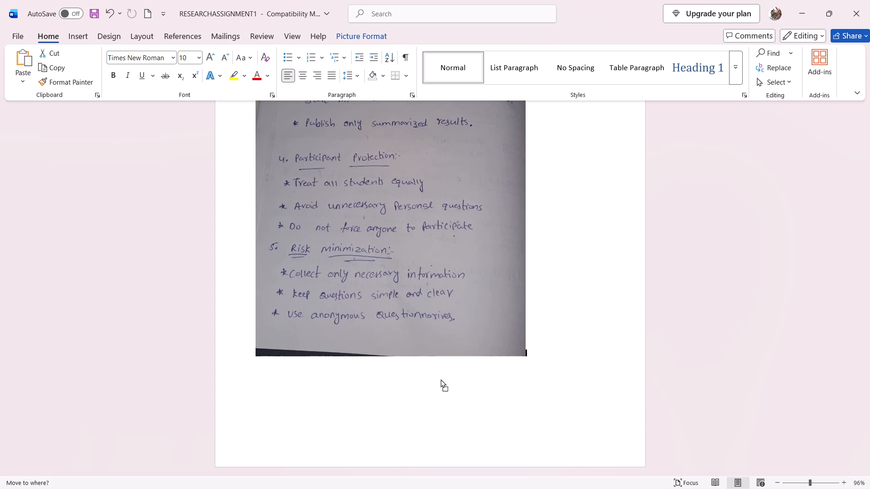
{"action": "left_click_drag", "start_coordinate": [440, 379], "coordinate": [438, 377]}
Insert blank lines above the photo on page 7 to move it down from the letterhead.
{"action": "scroll", "coordinate": [479, 233], "scroll_direction": "up", "scroll_amount": 8}
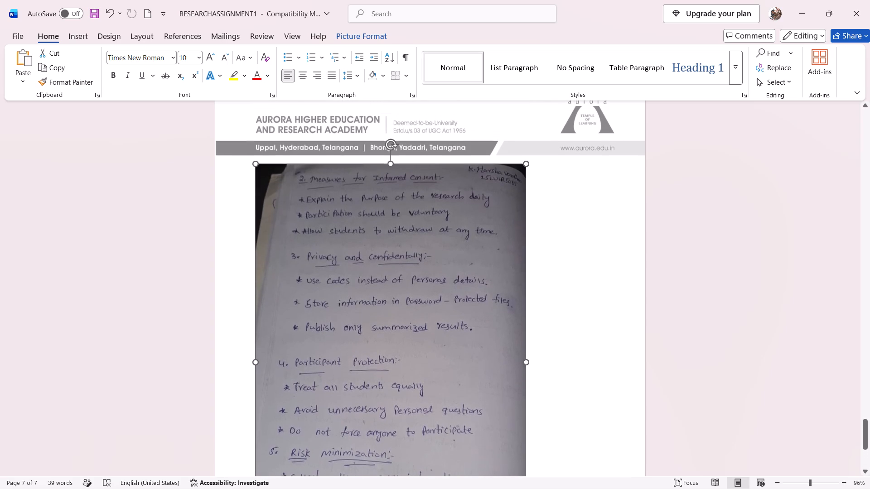
{"action": "left_click", "coordinate": [234, 164]}
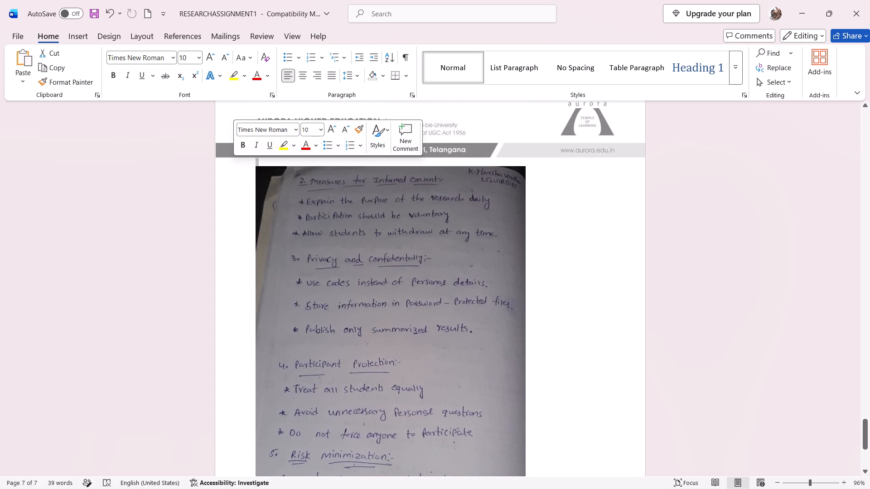
{"action": "key", "text": "Return"}
{"action": "key", "text": "Return"}
{"action": "key", "text": "Return"}
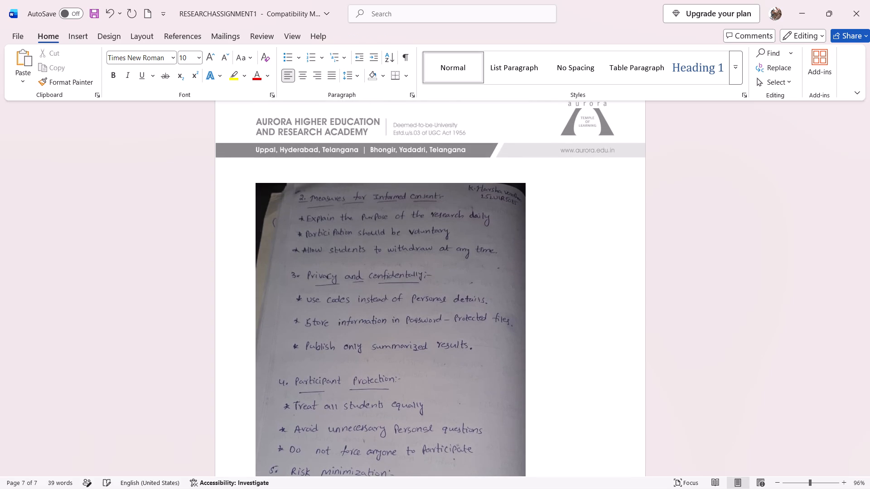
Add blank lines after the photo on page 7 until a new page 8 begins.
{"action": "scroll", "coordinate": [624, 235], "scroll_direction": "down", "scroll_amount": 12}
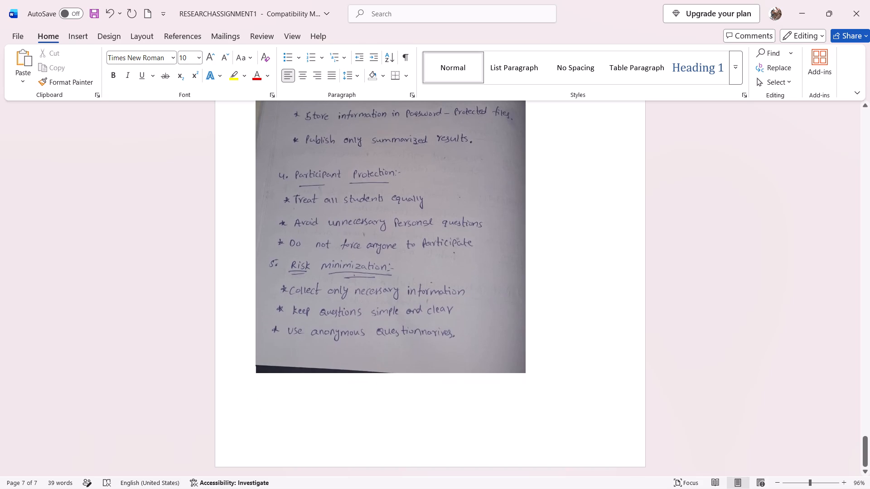
{"action": "scroll", "coordinate": [642, 235], "scroll_direction": "down", "scroll_amount": 2}
{"action": "left_click", "coordinate": [406, 465]}
{"action": "left_click", "coordinate": [393, 418]}
{"action": "double_click", "coordinate": [393, 418]}
{"action": "left_click", "coordinate": [743, 278]}
{"action": "key", "text": "Return"}
{"action": "key", "text": "Return"}
{"action": "key", "text": "Return"}
{"action": "key", "text": "Return"}
{"action": "key", "text": "Return"}
{"action": "key", "text": "Return"}
{"action": "key", "text": "Return"}
{"action": "key", "text": "Return"}
{"action": "key", "text": "Return"}
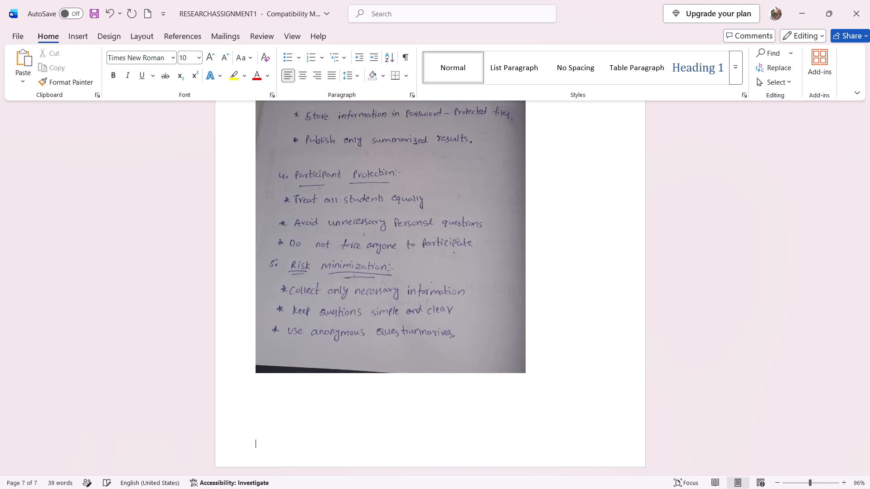
{"action": "key", "text": "Return"}
{"action": "key", "text": "Return"}
{"action": "key", "text": "Return"}
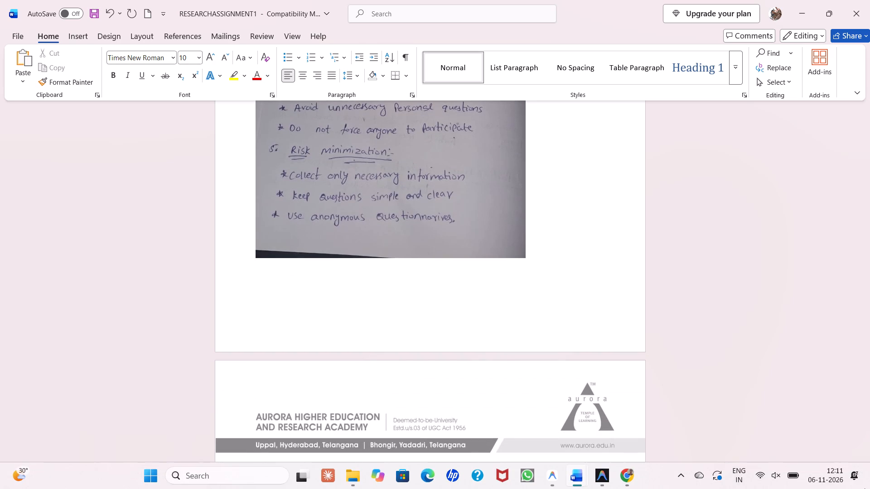
Add two more blank lines at the start of page 8.
{"action": "scroll", "coordinate": [822, 488], "scroll_direction": "up", "scroll_amount": 4}
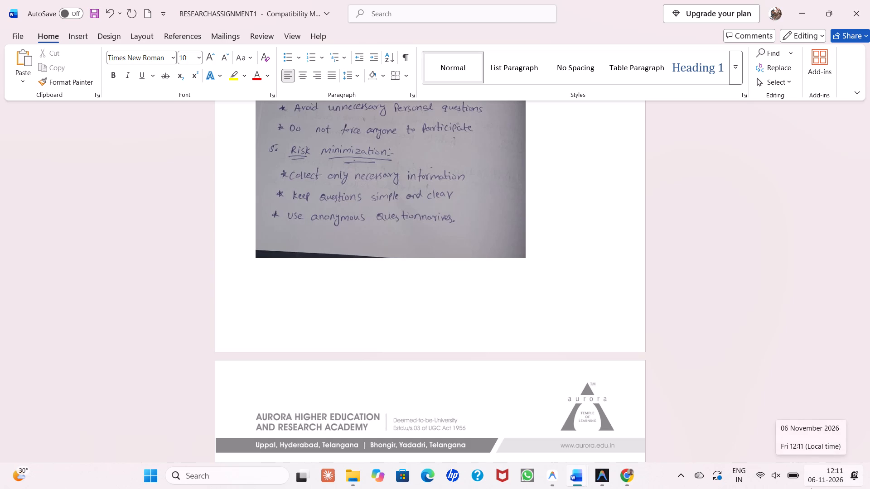
{"action": "scroll", "coordinate": [488, 133], "scroll_direction": "down", "scroll_amount": 8}
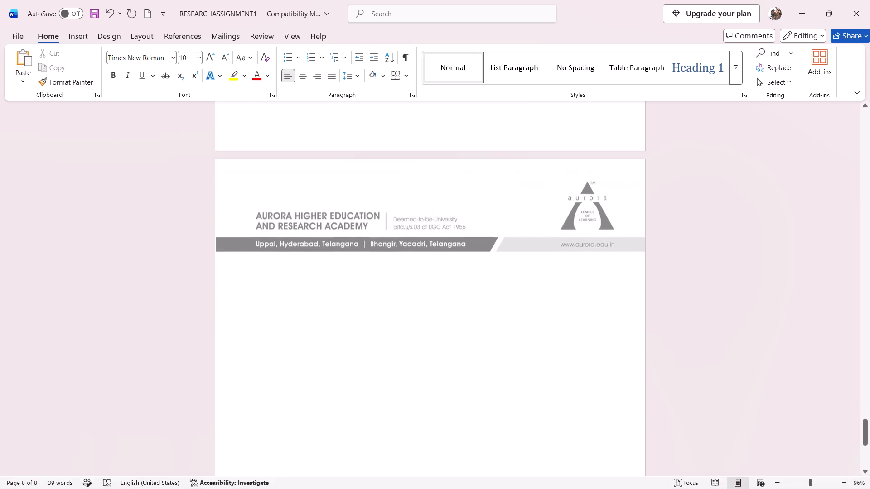
{"action": "key", "text": "Return"}
{"action": "key", "text": "Return"}
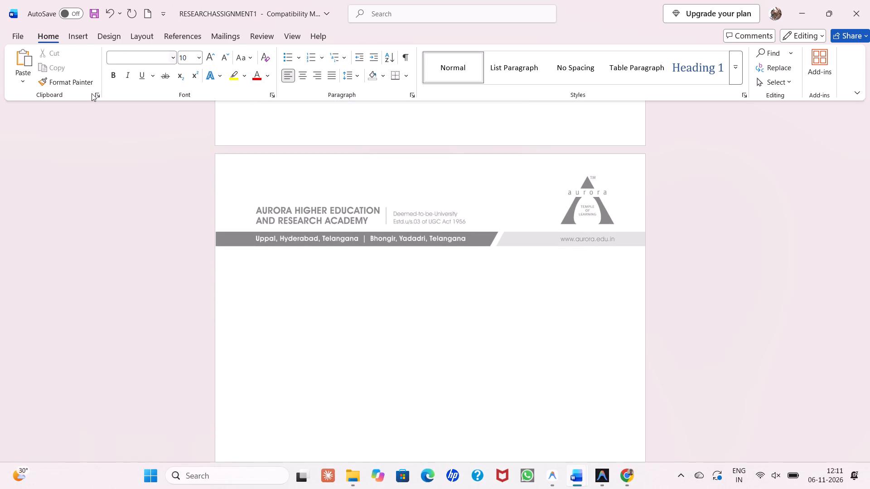
Insert the handwritten conclusion photo, file 8c74744a-bf03-473e-8ac0-ea179eb0ad08, from the Downloads folder onto page 8.
{"action": "left_click", "coordinate": [70, 38]}
{"action": "left_click", "coordinate": [128, 92]}
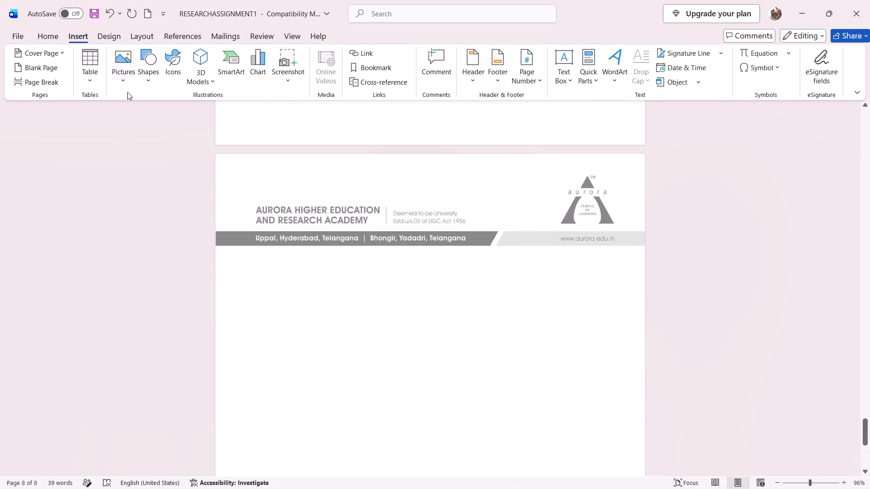
{"action": "left_click", "coordinate": [115, 79]}
{"action": "left_click", "coordinate": [151, 122]}
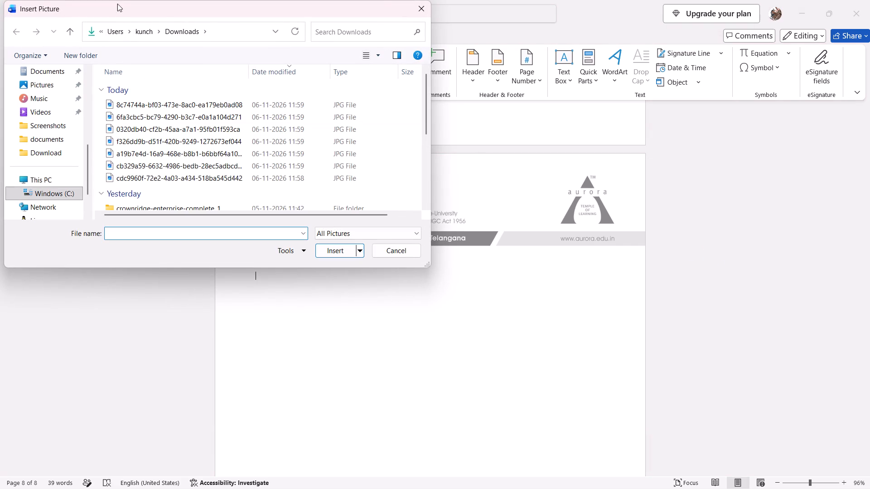
{"action": "double_click", "coordinate": [244, 109]}
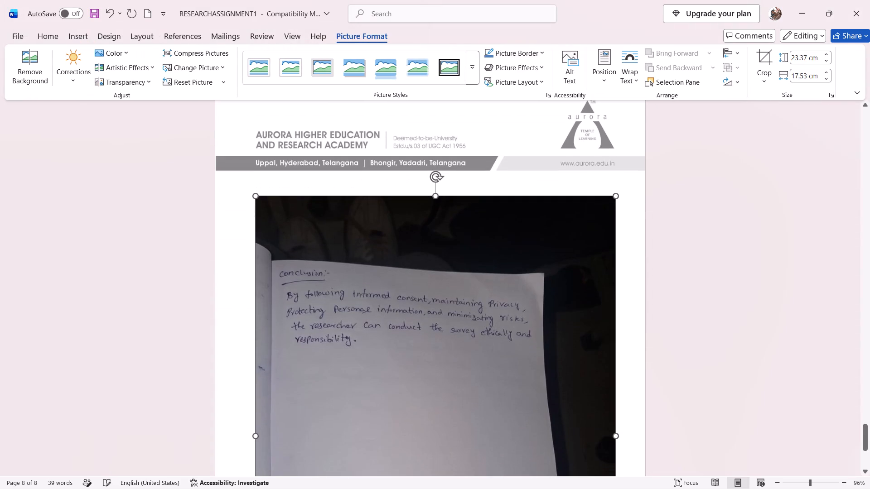
Reduce the conclusion photo's height to 22.9 cm, keeping its proportions.
{"action": "scroll", "coordinate": [391, 368], "scroll_direction": "up", "scroll_amount": 10}
{"action": "scroll", "coordinate": [429, 364], "scroll_direction": "down", "scroll_amount": 3}
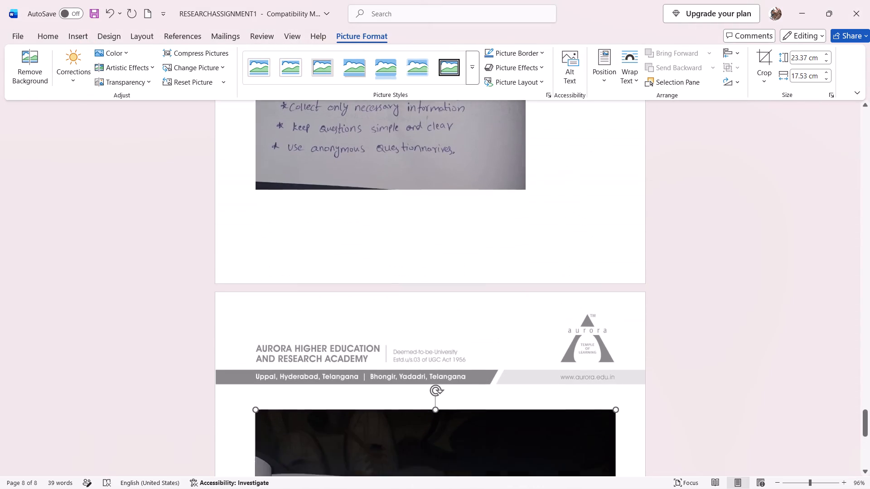
{"action": "scroll", "coordinate": [429, 364], "scroll_direction": "down", "scroll_amount": 6}
{"action": "left_click", "coordinate": [425, 364]}
{"action": "right_click", "coordinate": [417, 363]}
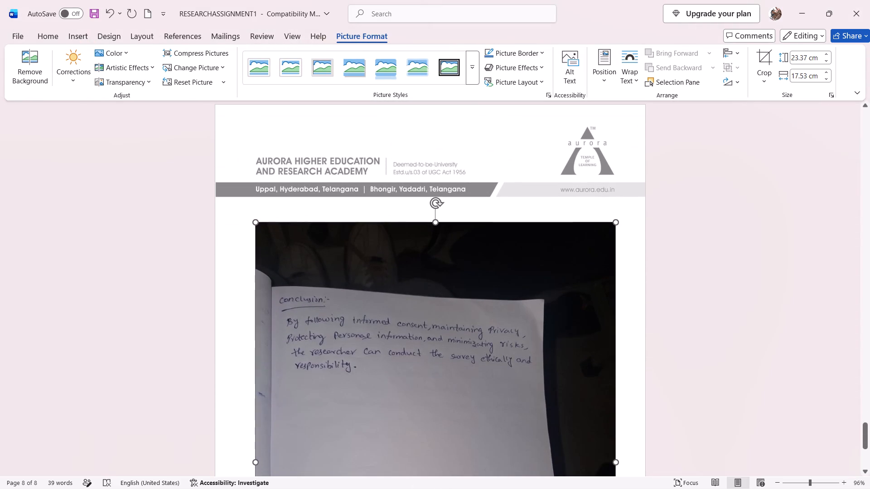
{"action": "left_click", "coordinate": [425, 340]}
{"action": "left_click", "coordinate": [409, 341]}
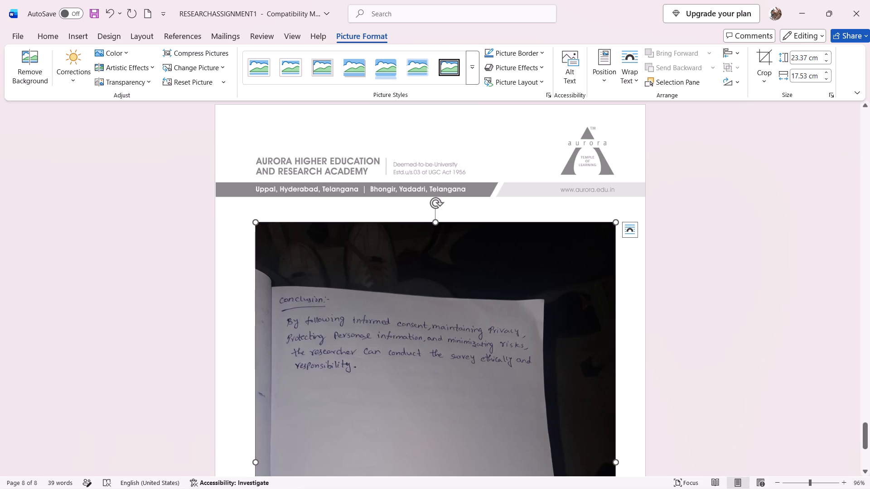
{"action": "left_click", "coordinate": [407, 343]}
{"action": "double_click", "coordinate": [402, 330]}
{"action": "triple_click", "coordinate": [830, 61]}
{"action": "double_click", "coordinate": [827, 61]}
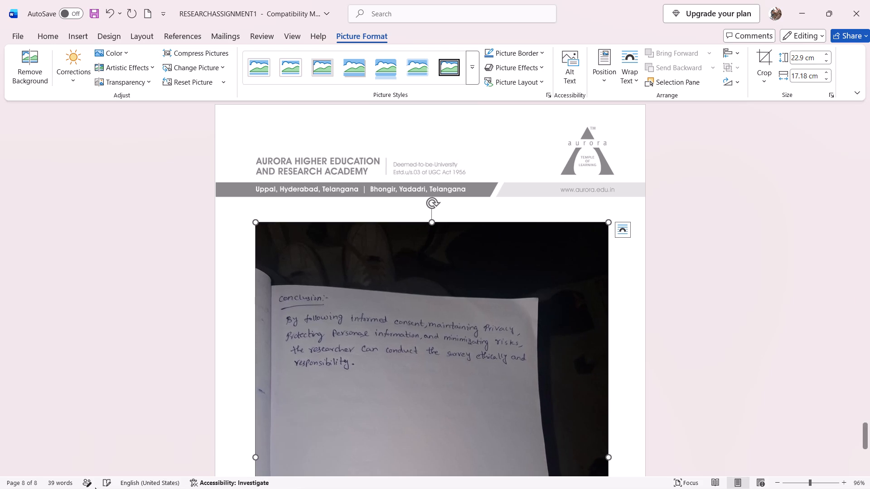
Crop the conclusion photo's left and right sides to trim the dark background and notebook edge around the handwritten page.
{"action": "right_click", "coordinate": [440, 202]}
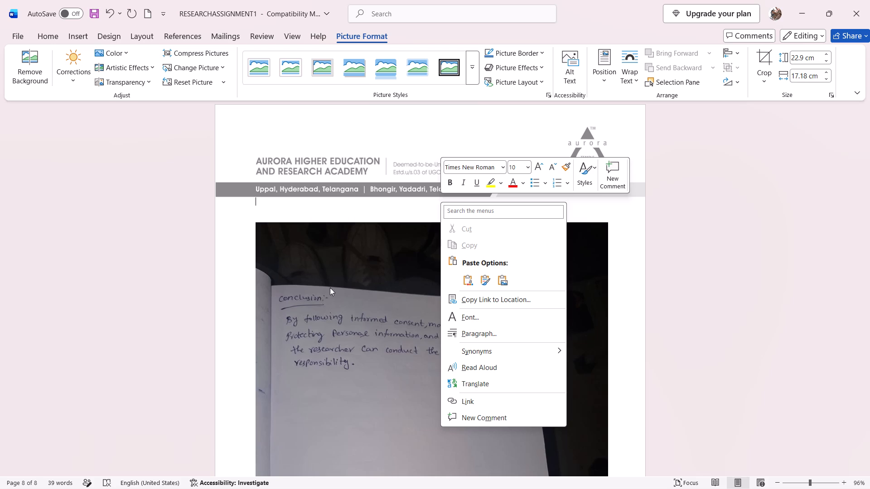
{"action": "left_click", "coordinate": [325, 312]}
{"action": "right_click", "coordinate": [326, 312]}
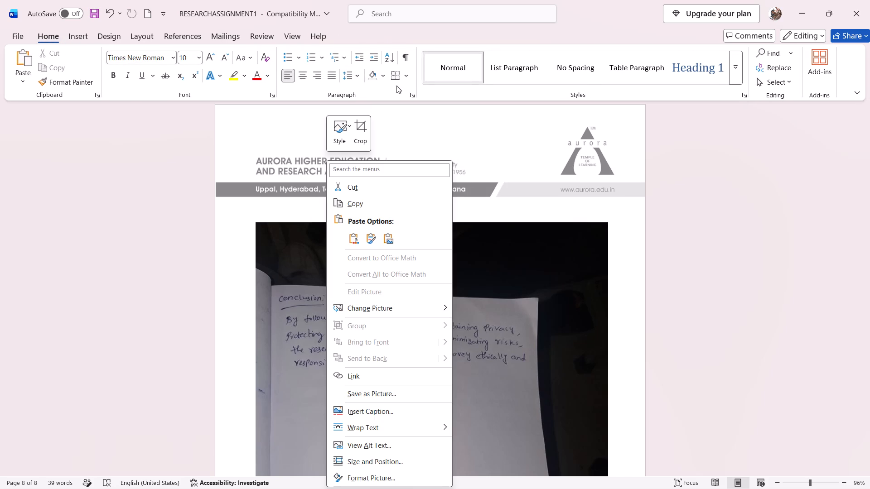
{"action": "left_click", "coordinate": [351, 131]}
{"action": "left_click", "coordinate": [365, 136]}
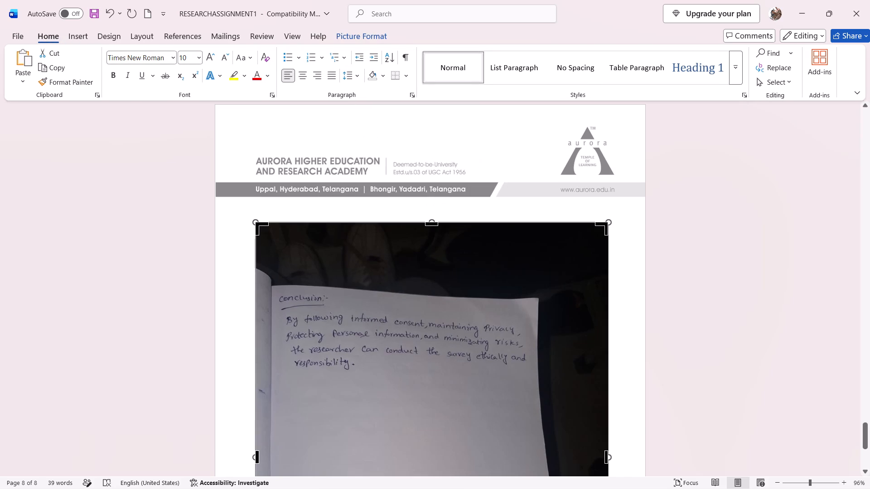
{"action": "left_click", "coordinate": [432, 226]}
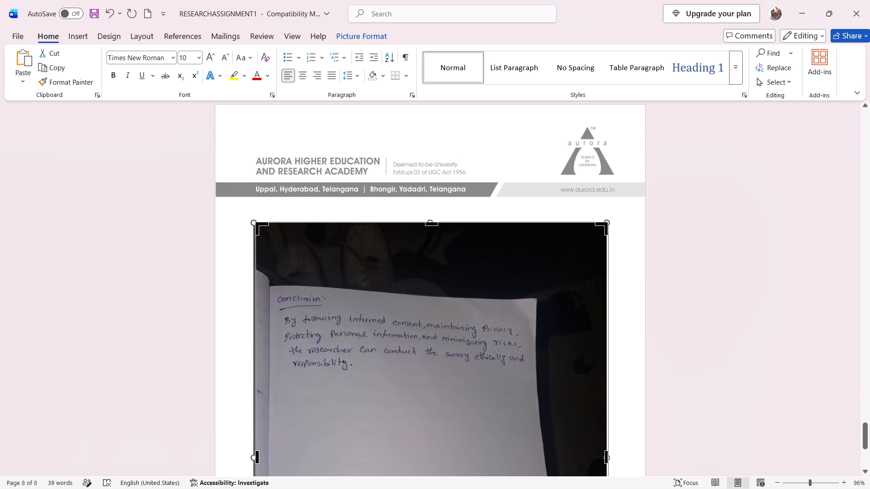
{"action": "scroll", "coordinate": [432, 227], "scroll_direction": "down", "scroll_amount": 13}
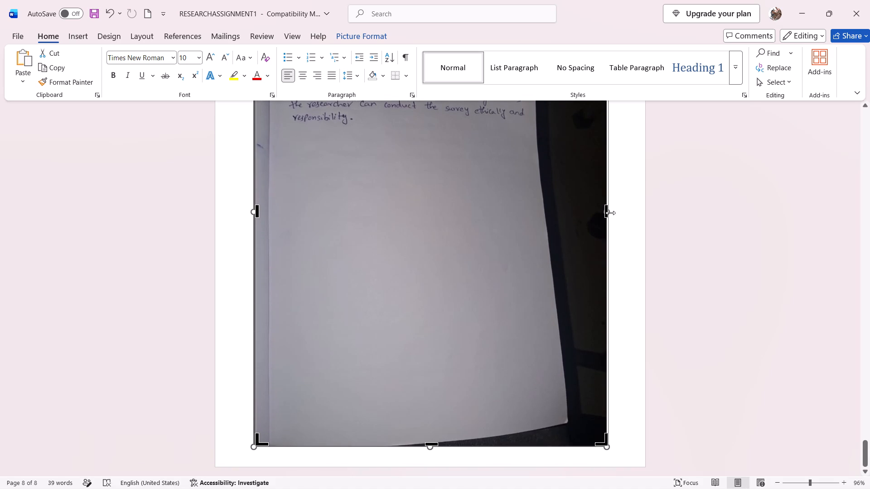
{"action": "left_click_drag", "start_coordinate": [606, 213], "coordinate": [593, 213]}
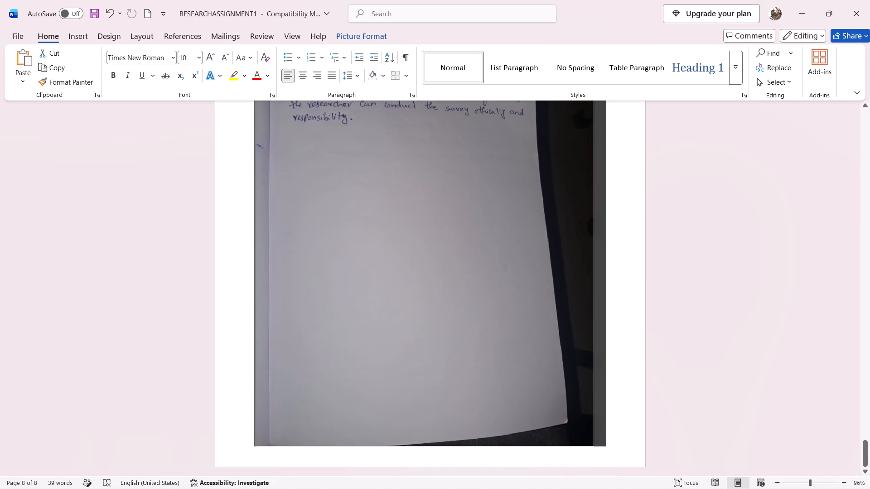
{"action": "left_click_drag", "start_coordinate": [593, 213], "coordinate": [549, 213]}
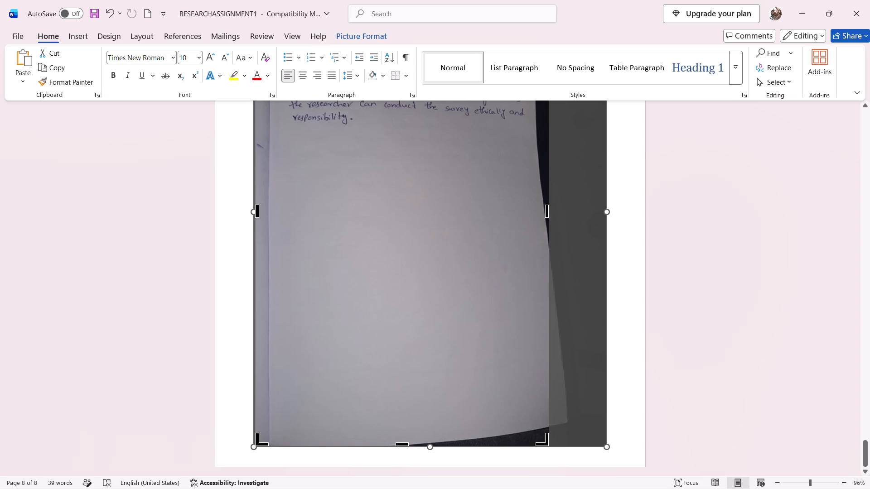
{"action": "left_click_drag", "start_coordinate": [256, 212], "coordinate": [271, 212]}
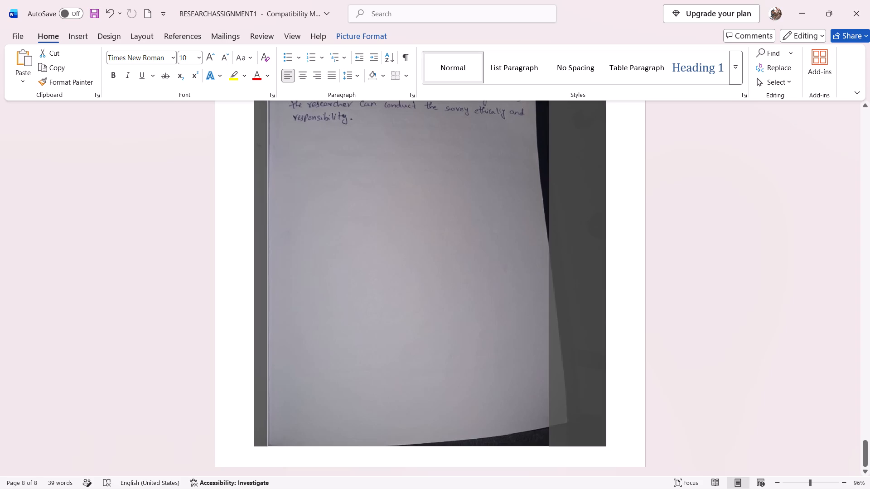
{"action": "left_click_drag", "start_coordinate": [271, 212], "coordinate": [274, 212]}
Crop the conclusion photo's top edge to just above the heading and trim a thin strip off its bottom edge.
{"action": "scroll", "coordinate": [363, 287], "scroll_direction": "down", "scroll_amount": 5}
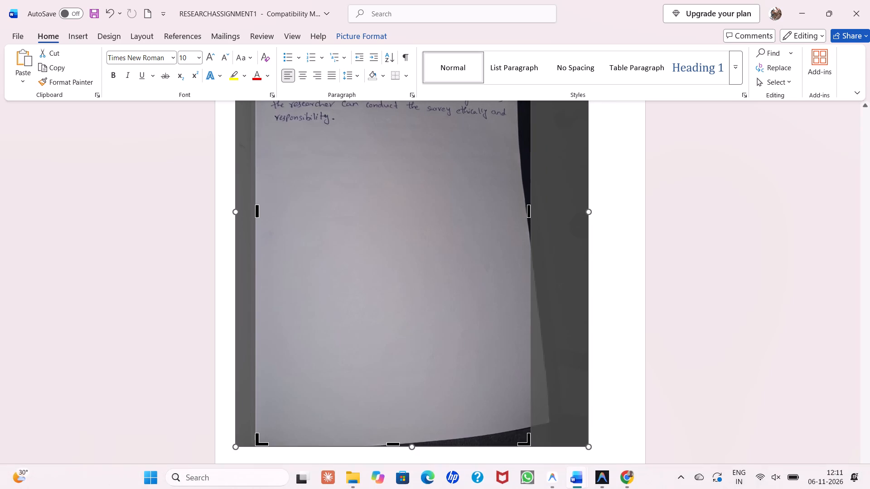
{"action": "left_click_drag", "start_coordinate": [394, 443], "coordinate": [373, 310]}
{"action": "scroll", "coordinate": [399, 312], "scroll_direction": "up", "scroll_amount": 6}
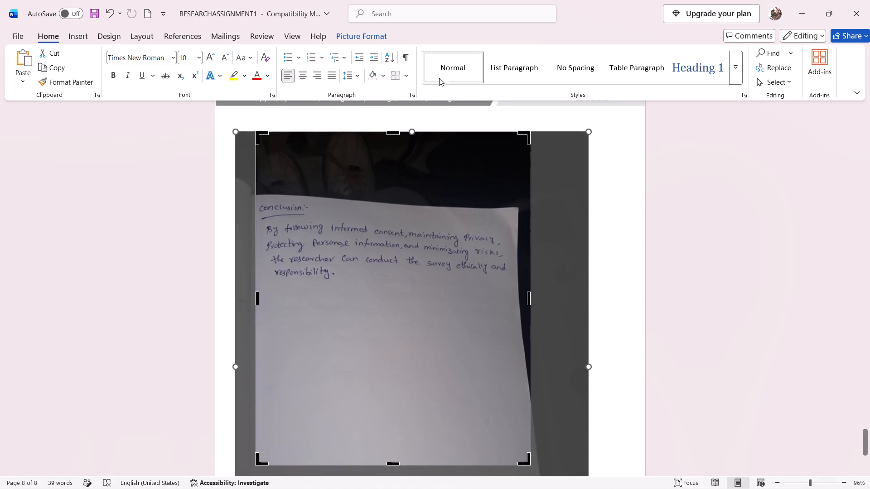
{"action": "left_click_drag", "start_coordinate": [392, 134], "coordinate": [370, 201]}
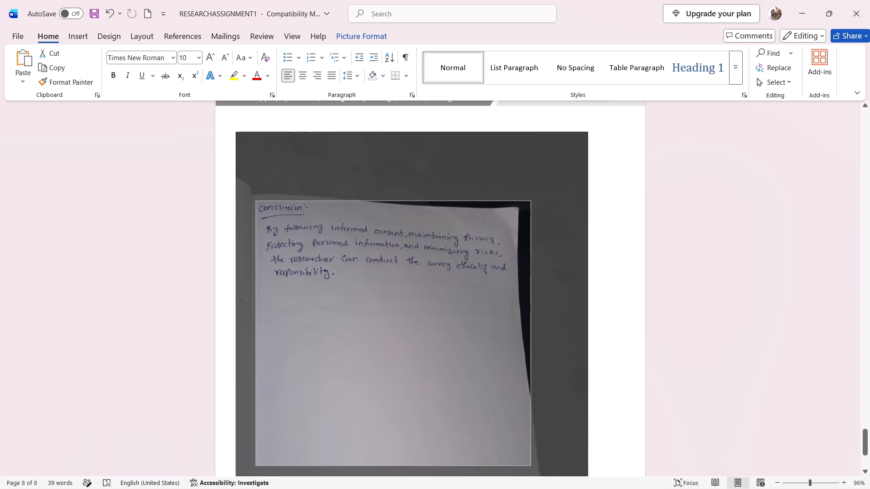
{"action": "left_click_drag", "start_coordinate": [370, 201], "coordinate": [357, 196]}
{"action": "scroll", "coordinate": [500, 234], "scroll_direction": "down", "scroll_amount": 4}
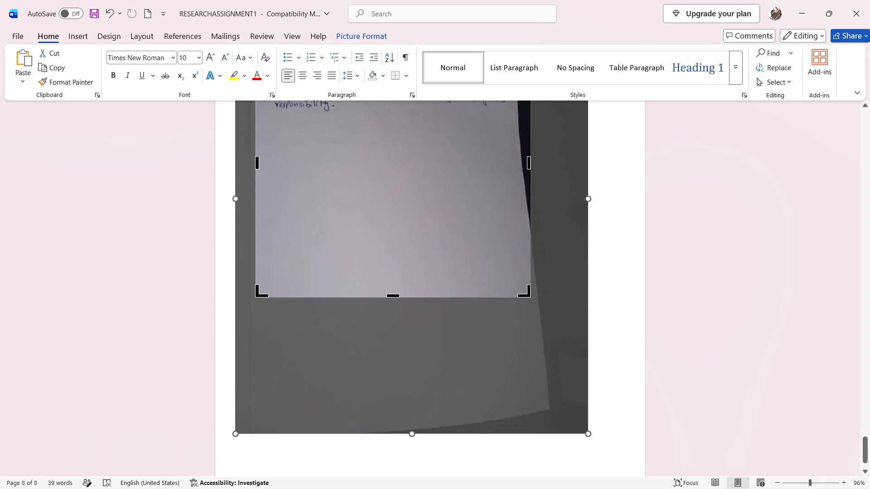
{"action": "left_click_drag", "start_coordinate": [395, 294], "coordinate": [389, 385]}
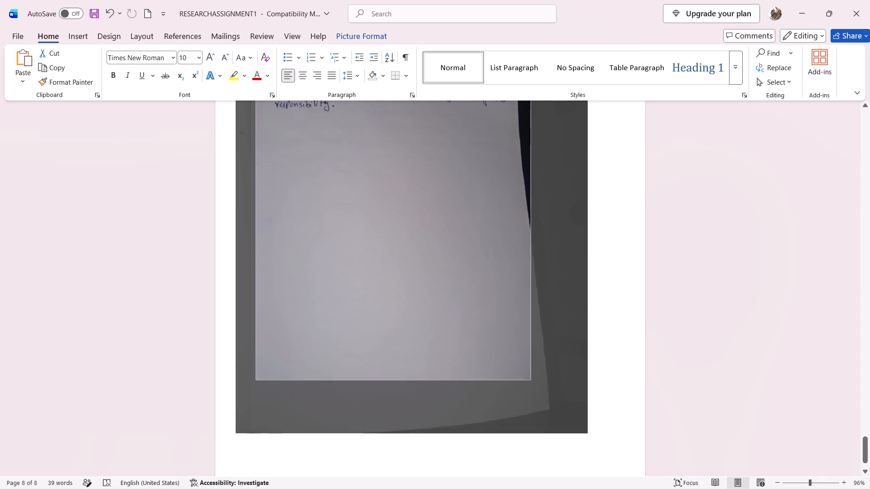
{"action": "left_click_drag", "start_coordinate": [389, 385], "coordinate": [403, 412]}
{"action": "left_click", "coordinate": [797, 315]}
Review the inserted photos and page layout from page 8 back to the cover page.
{"action": "scroll", "coordinate": [402, 237], "scroll_direction": "up", "scroll_amount": 4}
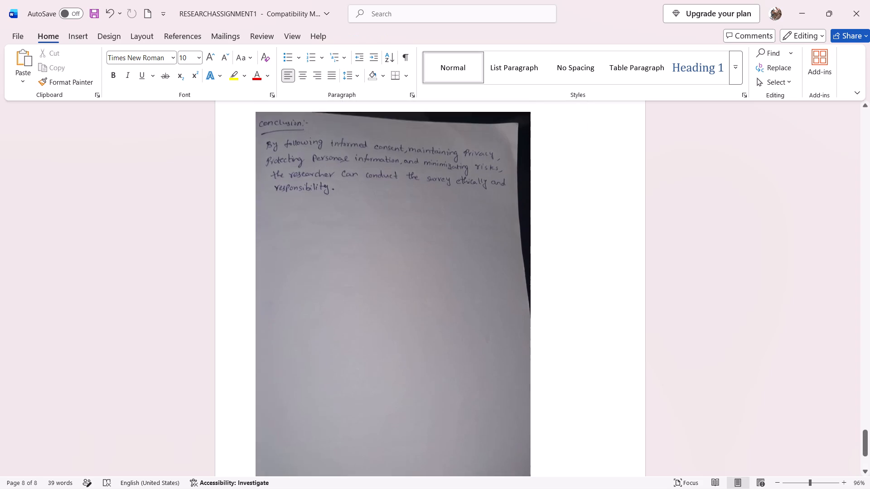
{"action": "scroll", "coordinate": [402, 237], "scroll_direction": "up", "scroll_amount": 5}
{"action": "scroll", "coordinate": [402, 237], "scroll_direction": "up", "scroll_amount": 18}
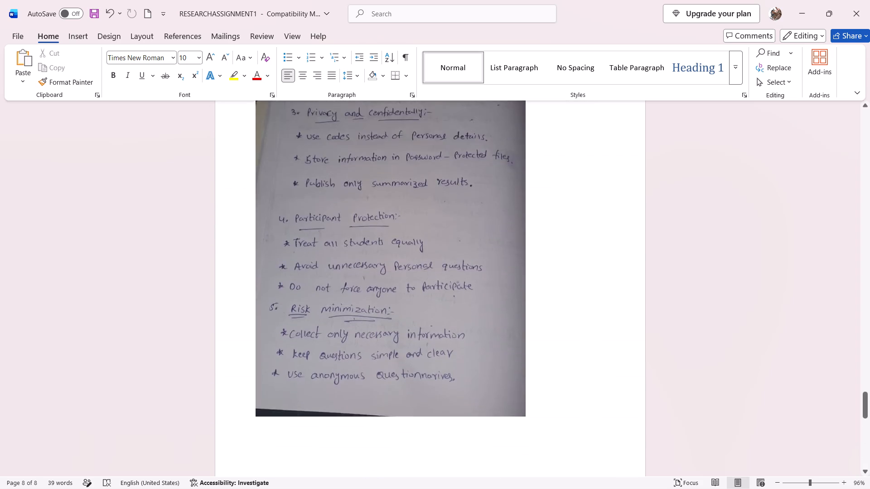
{"action": "scroll", "coordinate": [381, 210], "scroll_direction": "up", "scroll_amount": 6}
{"action": "scroll", "coordinate": [380, 204], "scroll_direction": "up", "scroll_amount": 20}
{"action": "scroll", "coordinate": [380, 204], "scroll_direction": "up", "scroll_amount": 11}
{"action": "middle_click", "coordinate": [378, 203]}
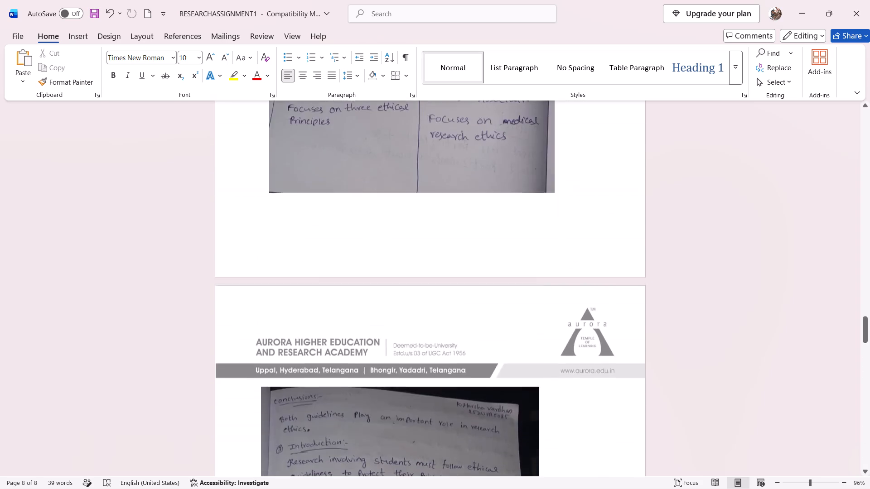
{"action": "scroll", "coordinate": [377, 203], "scroll_direction": "up", "scroll_amount": 20}
{"action": "scroll", "coordinate": [377, 203], "scroll_direction": "up", "scroll_amount": 20}
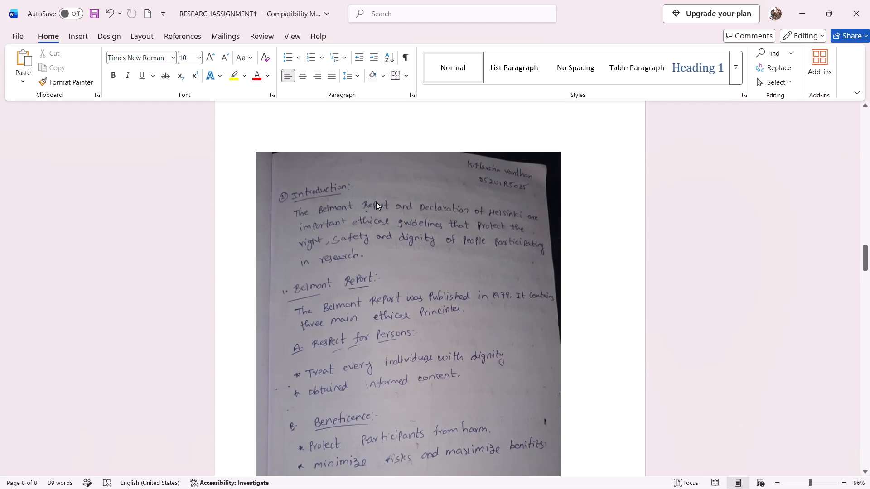
{"action": "scroll", "coordinate": [376, 202], "scroll_direction": "up", "scroll_amount": 16}
{"action": "middle_click", "coordinate": [373, 202]}
{"action": "scroll", "coordinate": [372, 202], "scroll_direction": "up", "scroll_amount": 18}
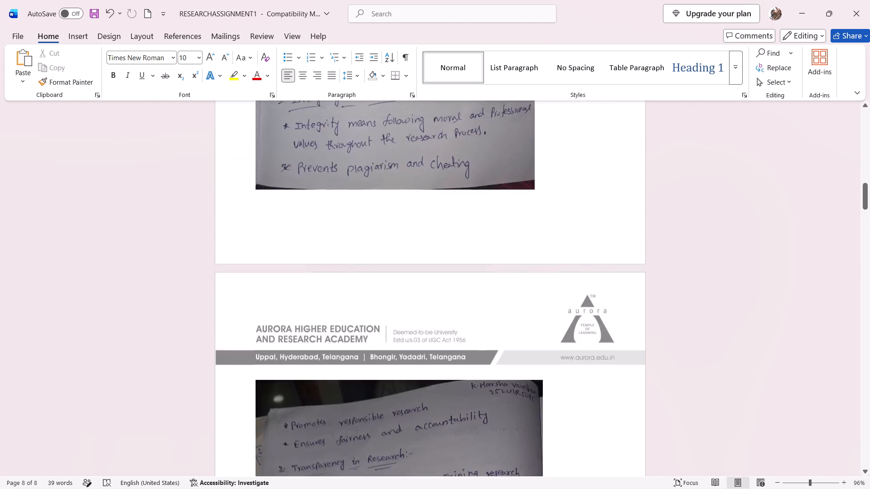
{"action": "scroll", "coordinate": [372, 202], "scroll_direction": "up", "scroll_amount": 20}
{"action": "scroll", "coordinate": [372, 202], "scroll_direction": "up", "scroll_amount": 18}
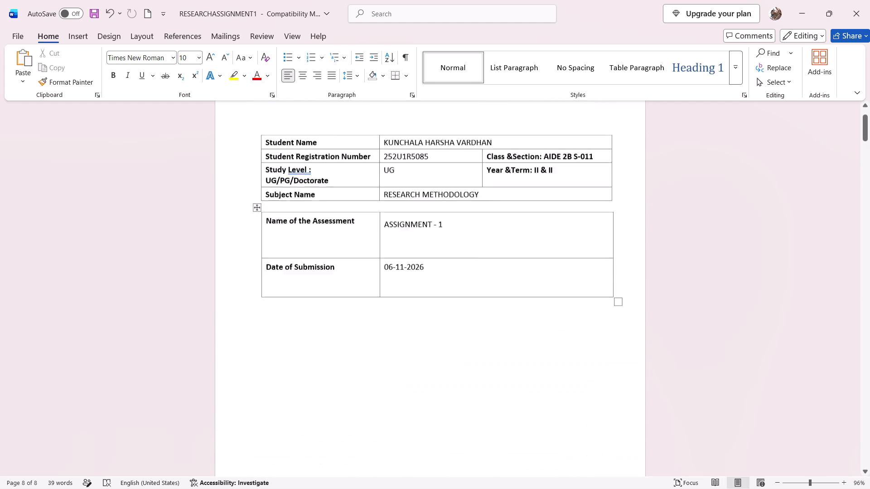
{"action": "scroll", "coordinate": [372, 202], "scroll_direction": "up", "scroll_amount": 1}
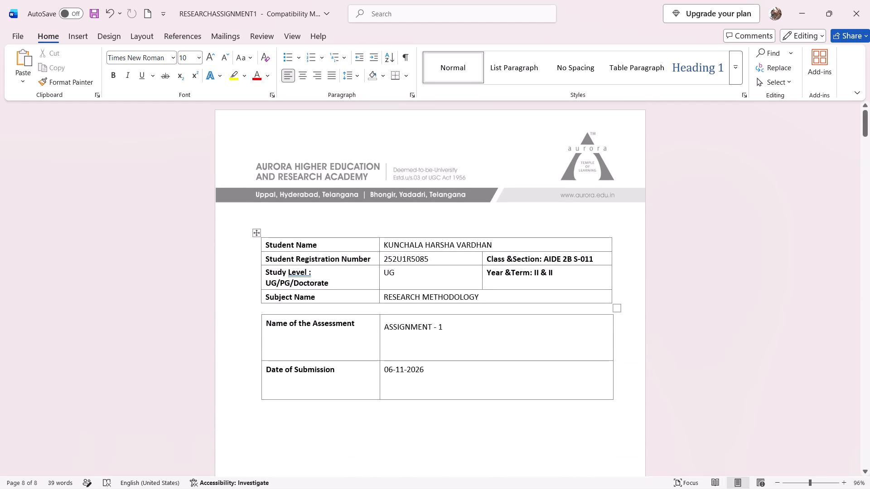
Remove the space before the colon in the cover table's Study Level label.
{"action": "left_click", "coordinate": [310, 274]}
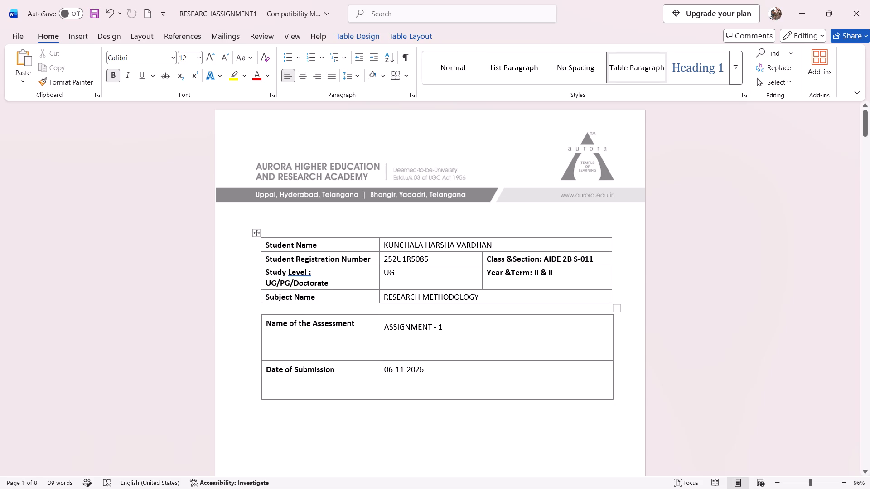
{"action": "left_click", "coordinate": [309, 274]}
{"action": "key", "text": "BackSpace"}
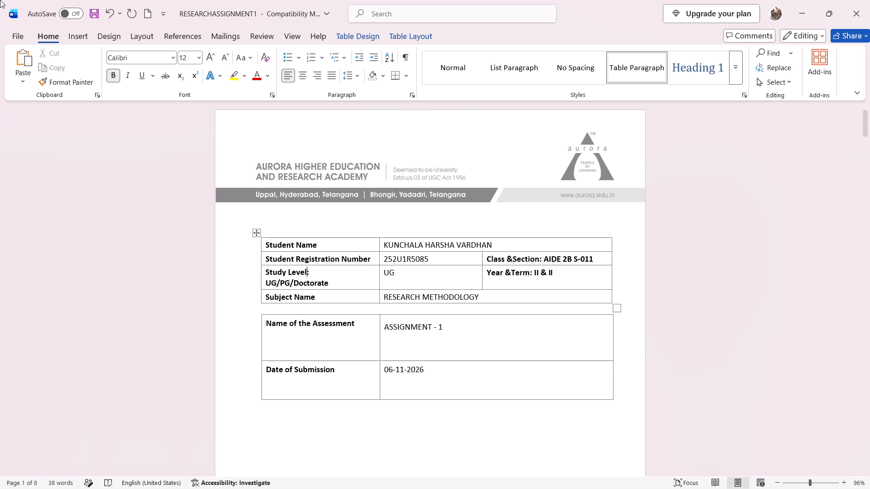
Export the document as a standard-quality PDF named RESEARCHASSIGNMENT1 in the Downloads folder, replacing the existing PDF.
{"action": "left_click", "coordinate": [27, 37]}
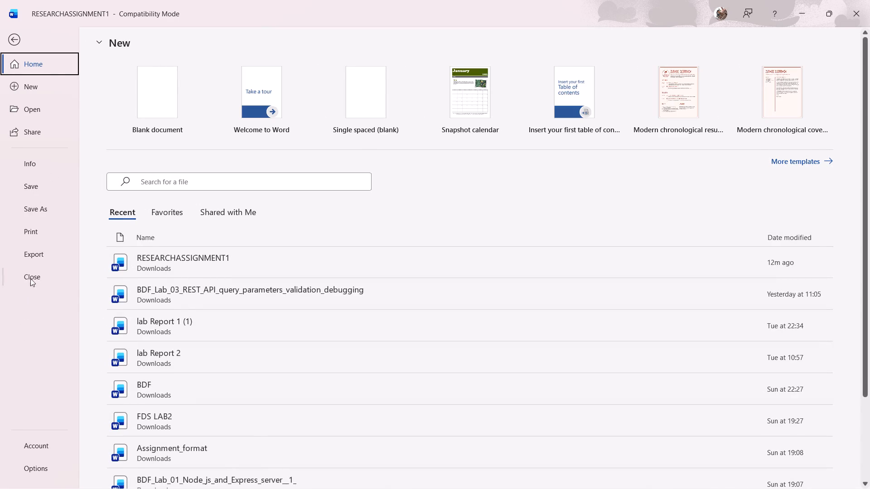
{"action": "left_click", "coordinate": [46, 257]}
{"action": "double_click", "coordinate": [182, 77]}
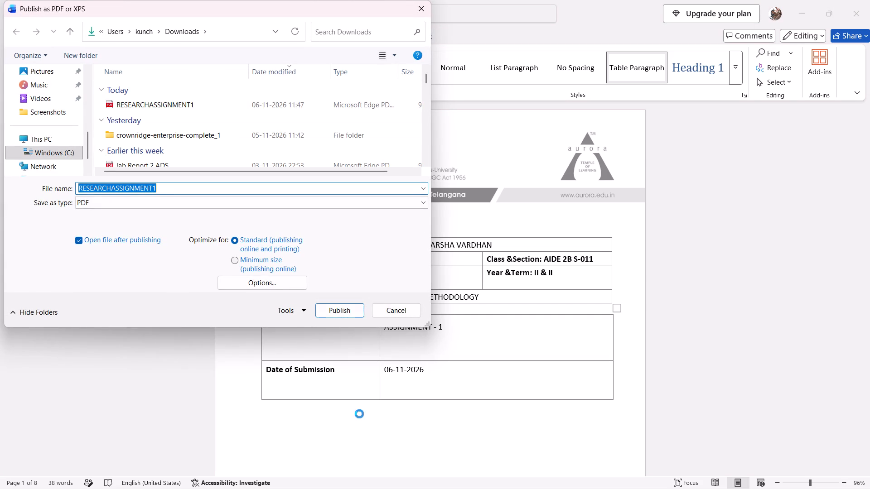
{"action": "left_click", "coordinate": [353, 311]}
{"action": "left_click", "coordinate": [472, 252]}
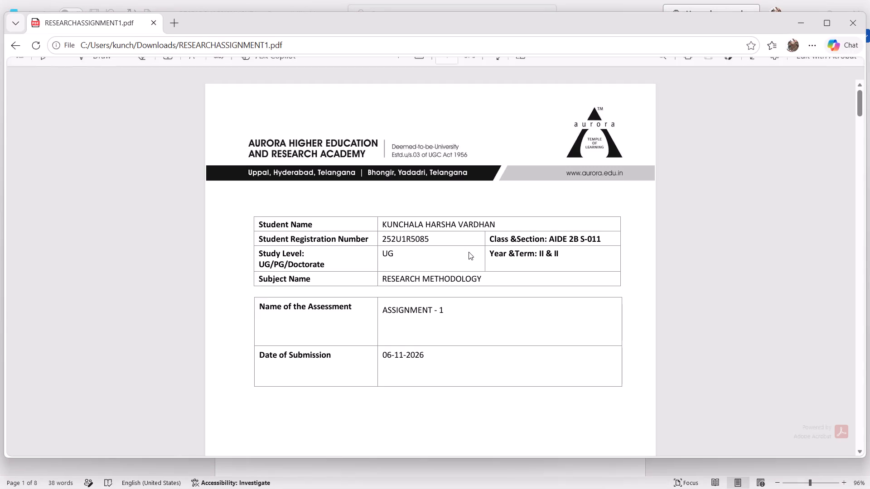
Check the cover and first handwritten page in the exported PDF, and close it.
{"action": "scroll", "coordinate": [447, 254], "scroll_direction": "down", "scroll_amount": 15}
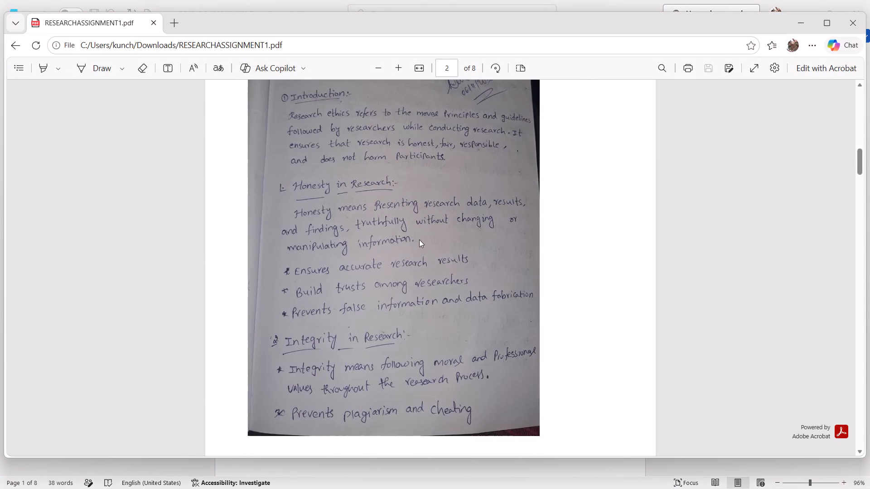
{"action": "left_click", "coordinate": [841, 24]}
Switch to the Aurora University assessments page in Chrome, close the Assignment 3 details, and change the term to Term 2.
{"action": "left_click", "coordinate": [785, 3]}
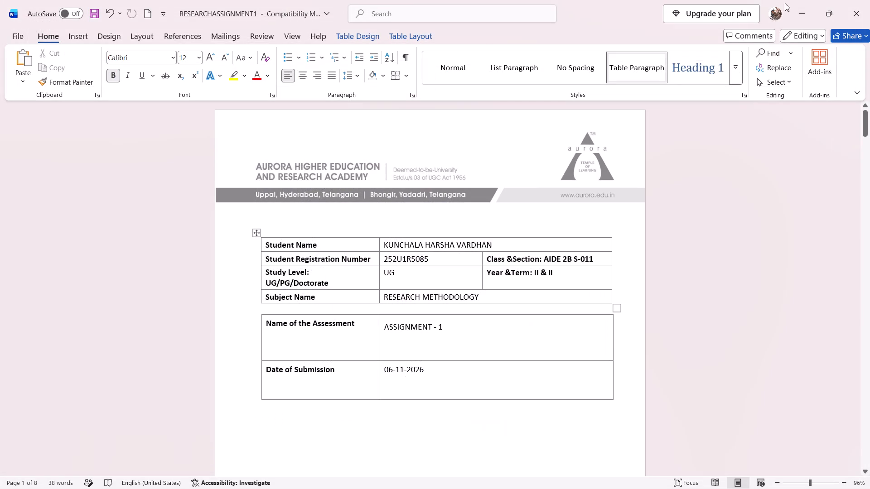
{"action": "left_click", "coordinate": [799, 10]}
{"action": "left_click", "coordinate": [801, 10]}
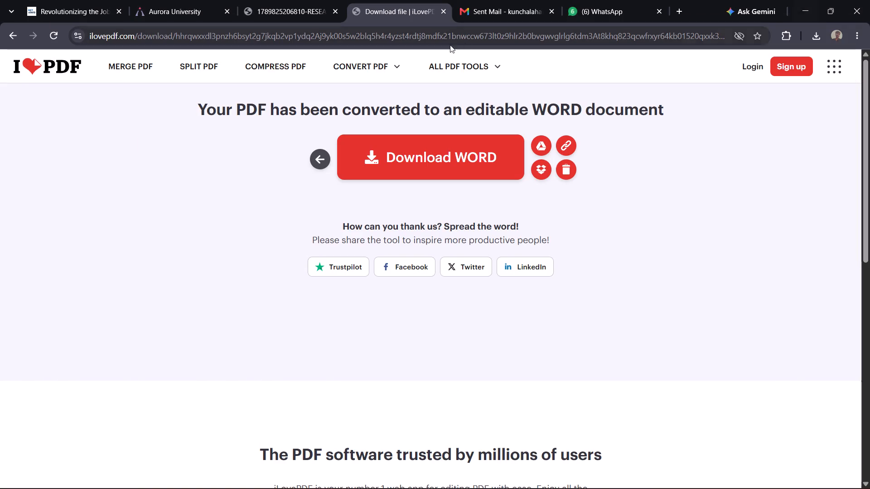
{"action": "left_click", "coordinate": [180, 11]}
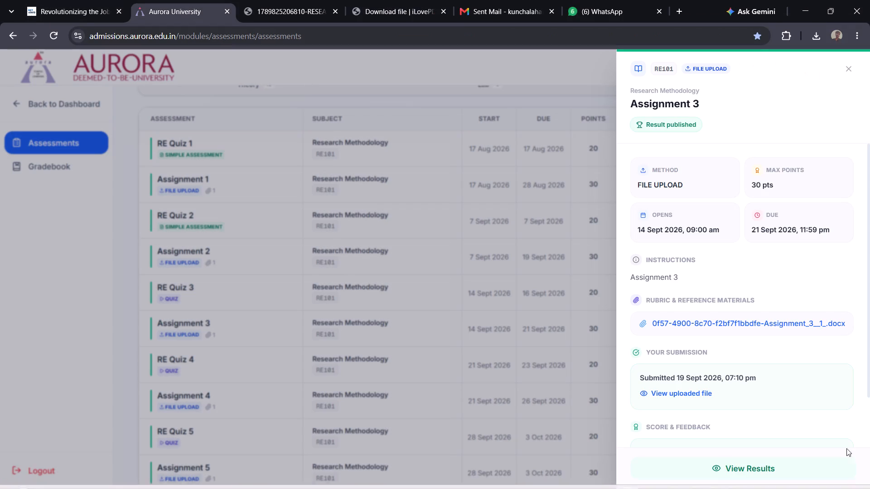
{"action": "left_click", "coordinate": [459, 278]}
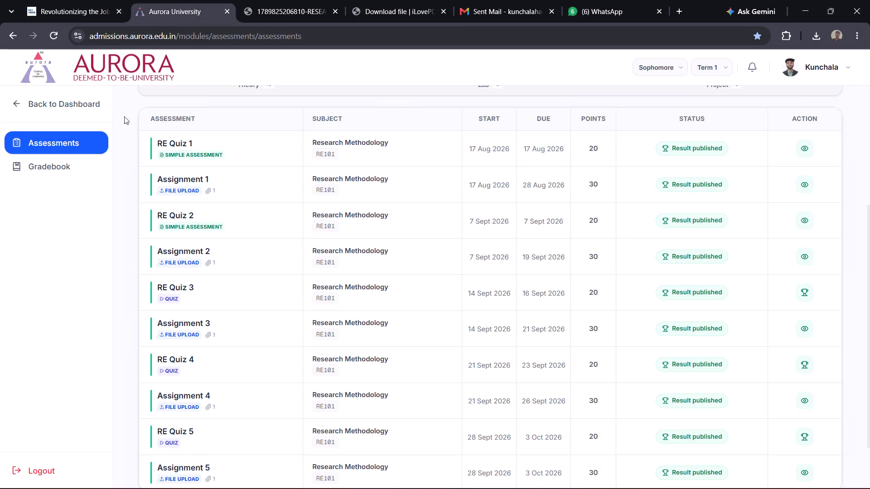
{"action": "scroll", "coordinate": [577, 175], "scroll_direction": "up", "scroll_amount": 4}
{"action": "left_click", "coordinate": [710, 71]}
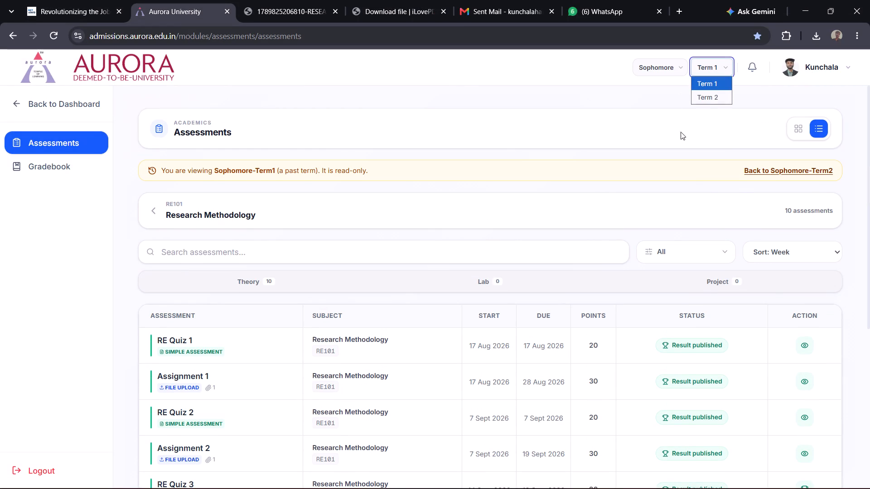
{"action": "left_click", "coordinate": [716, 96]}
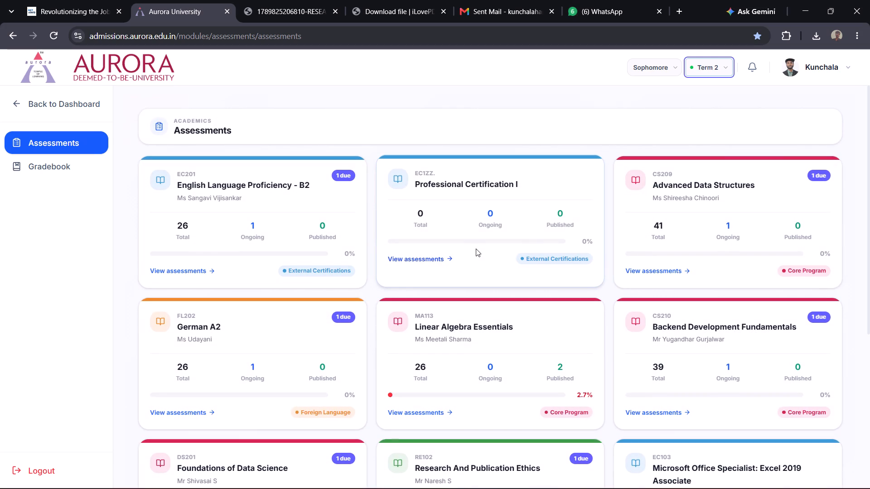
Open the Research And Publication Ethics assessments and upload the RESEARCHASSIGNMENT1 PDF from Downloads as the Assignment 1 submission.
{"action": "scroll", "coordinate": [478, 250], "scroll_direction": "down", "scroll_amount": 4}
{"action": "left_click", "coordinate": [467, 256]}
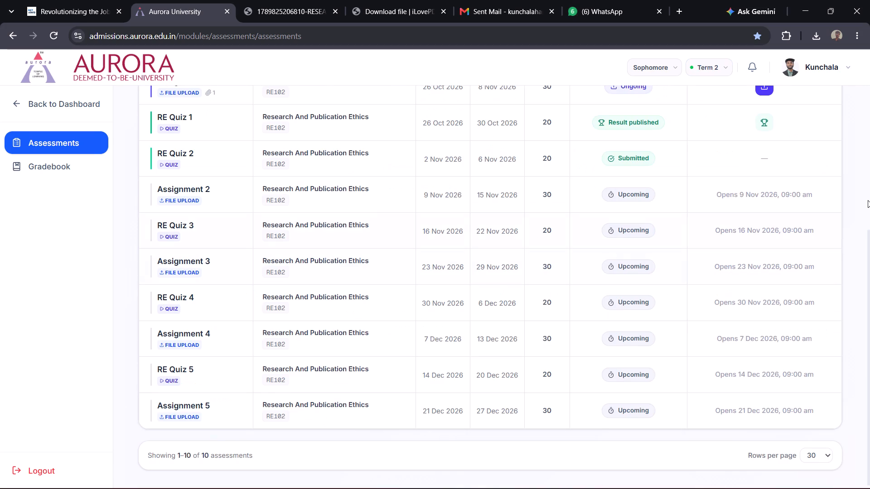
{"action": "scroll", "coordinate": [776, 197], "scroll_direction": "up", "scroll_amount": 2}
{"action": "left_click", "coordinate": [771, 197]}
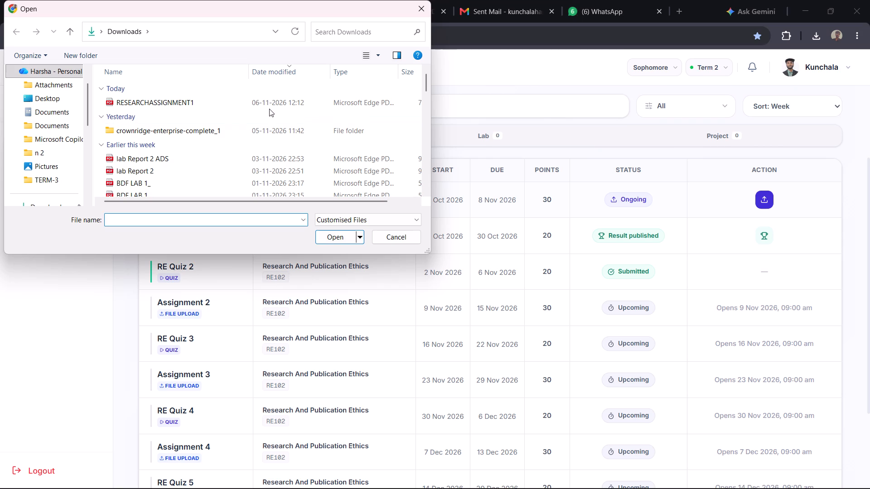
{"action": "double_click", "coordinate": [269, 108]}
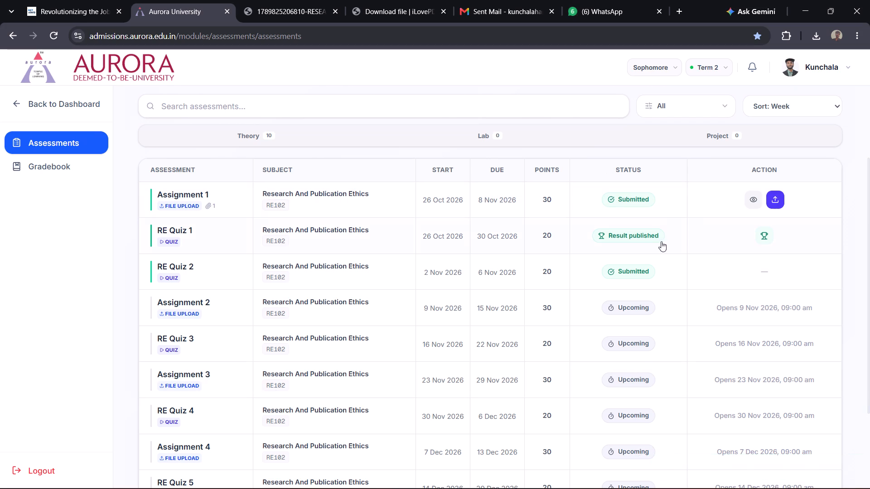
{"action": "left_click", "coordinate": [767, 194]}
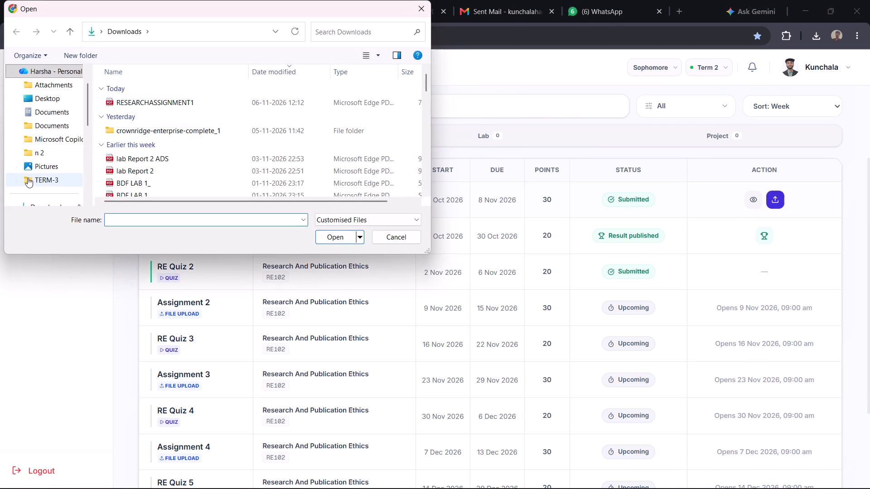
{"action": "left_click", "coordinate": [420, 9]}
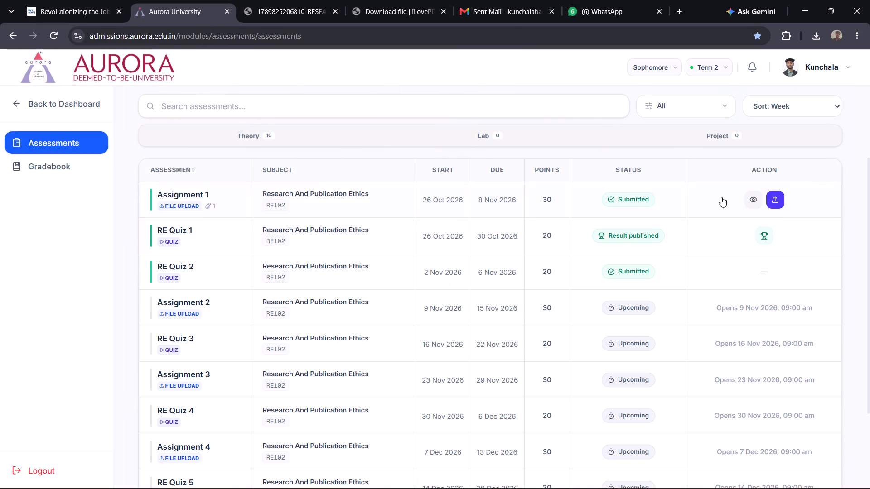
Open the submitted Assignment 1 PDF and check its pages from the cover through the last handwritten page.
{"action": "left_click", "coordinate": [750, 195]}
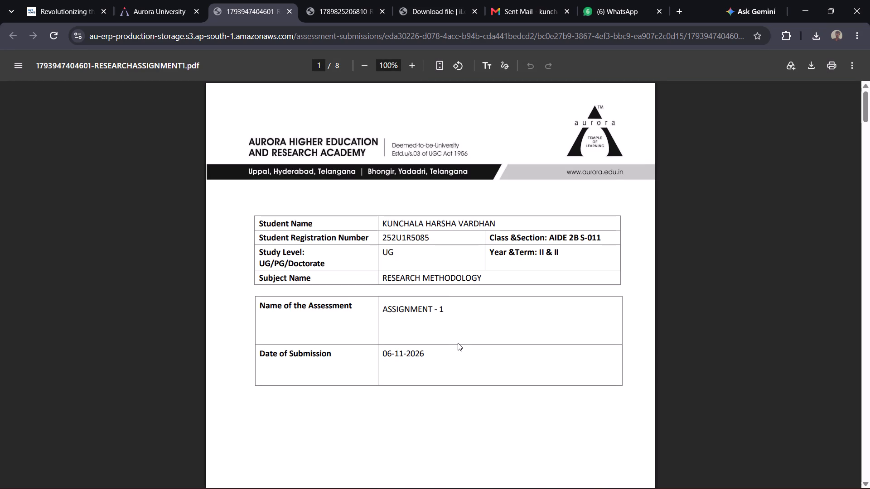
{"action": "scroll", "coordinate": [458, 343], "scroll_direction": "down", "scroll_amount": 9}
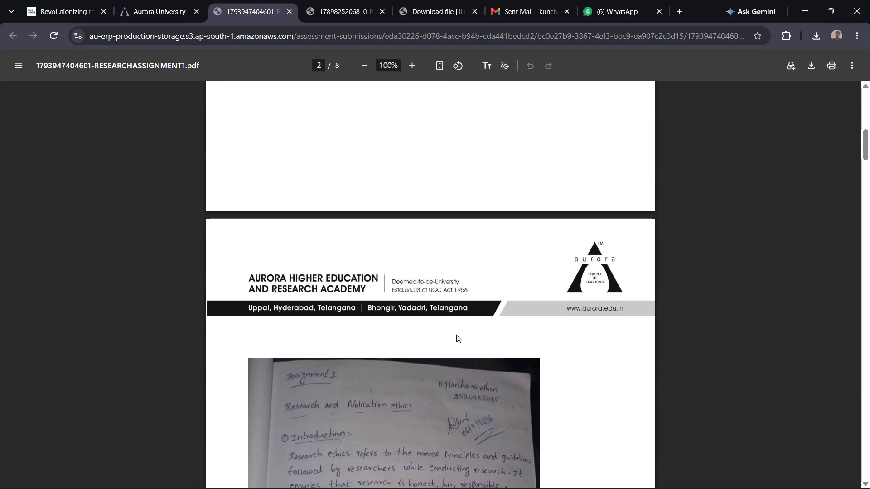
{"action": "scroll", "coordinate": [457, 335], "scroll_direction": "down", "scroll_amount": 17}
{"action": "scroll", "coordinate": [467, 359], "scroll_direction": "down", "scroll_amount": 9}
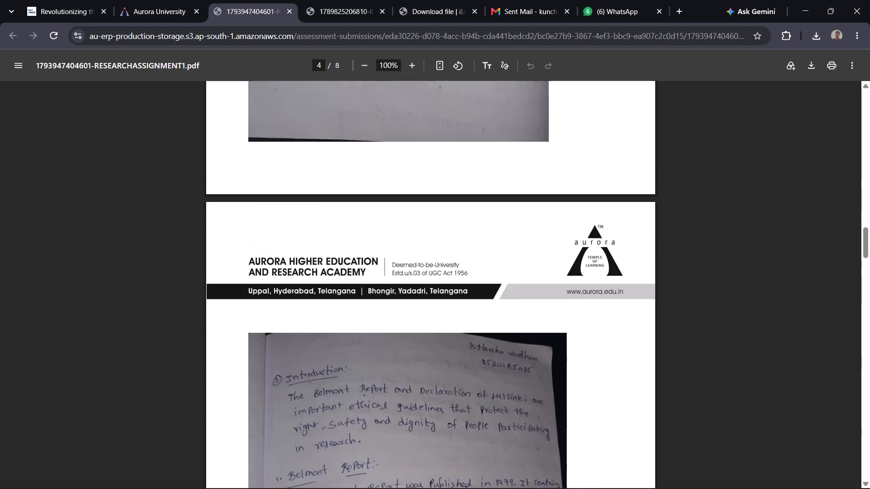
{"action": "scroll", "coordinate": [466, 371], "scroll_direction": "down", "scroll_amount": 16}
{"action": "scroll", "coordinate": [462, 363], "scroll_direction": "down", "scroll_amount": 12}
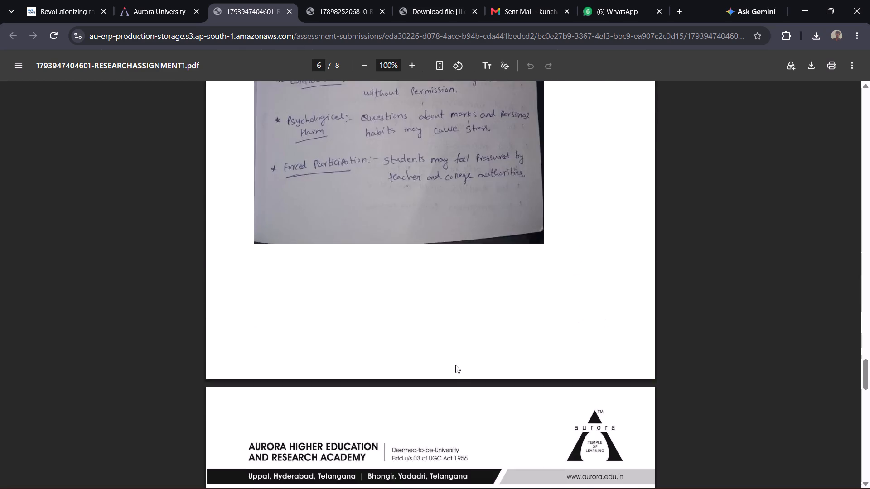
{"action": "scroll", "coordinate": [459, 359], "scroll_direction": "down", "scroll_amount": 13}
{"action": "scroll", "coordinate": [455, 360], "scroll_direction": "up", "scroll_amount": 1}
{"action": "scroll", "coordinate": [456, 360], "scroll_direction": "down", "scroll_amount": 16}
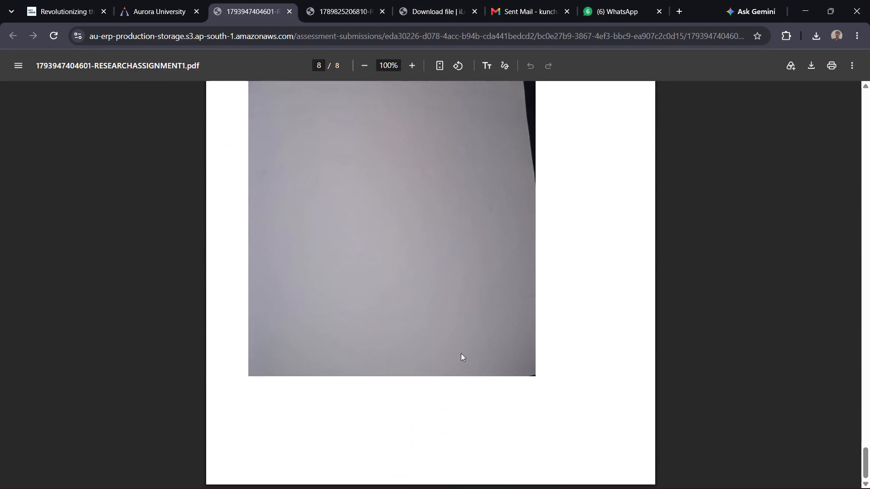
{"action": "scroll", "coordinate": [461, 353], "scroll_direction": "down", "scroll_amount": 3}
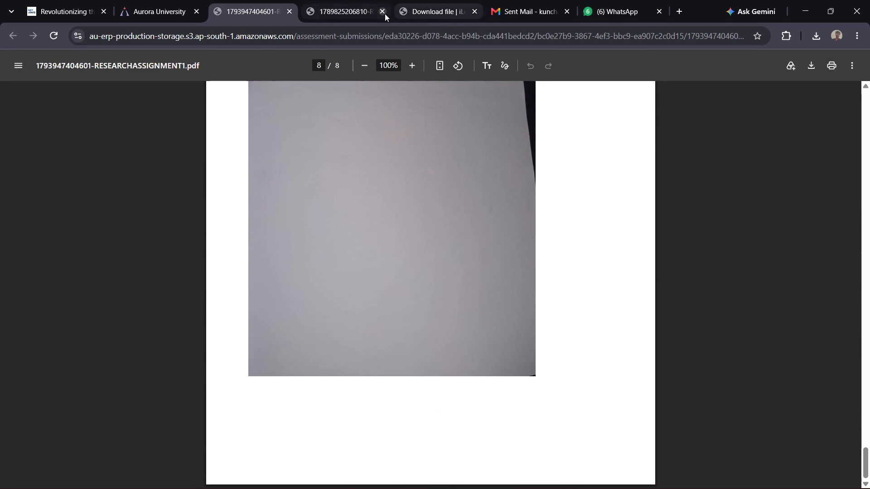
Close both submission PDF tabs and the iLovePDF download tab, returning to the Aurora University assessments page.
{"action": "left_click", "coordinate": [385, 14]}
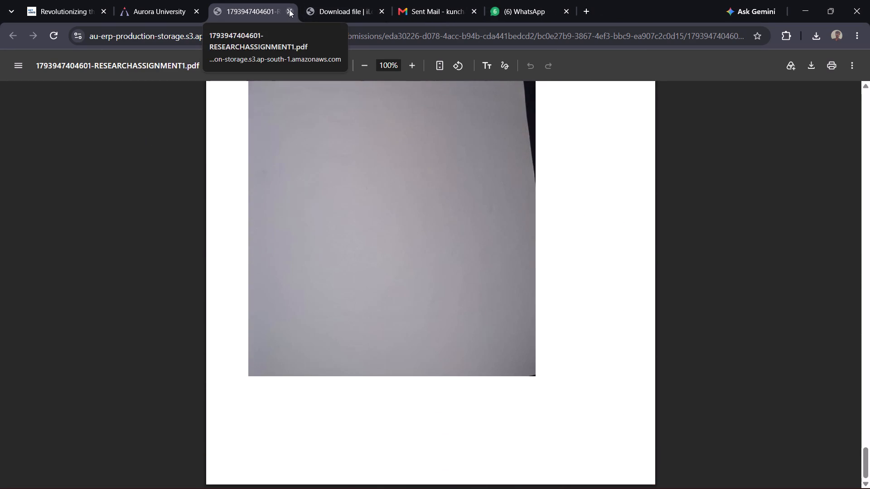
{"action": "left_click", "coordinate": [289, 10]}
{"action": "left_click", "coordinate": [290, 9]}
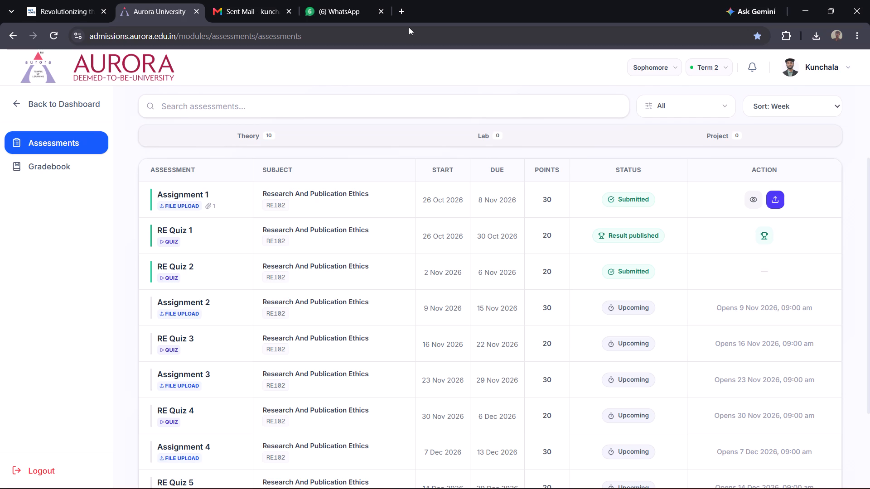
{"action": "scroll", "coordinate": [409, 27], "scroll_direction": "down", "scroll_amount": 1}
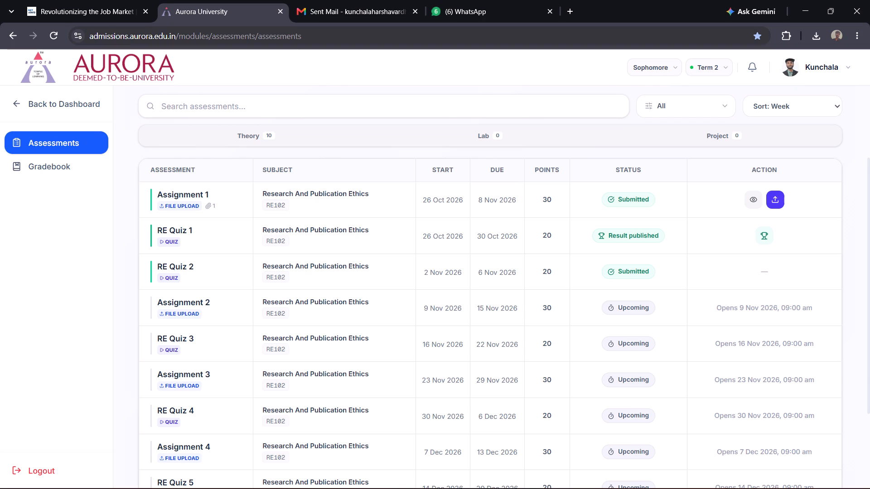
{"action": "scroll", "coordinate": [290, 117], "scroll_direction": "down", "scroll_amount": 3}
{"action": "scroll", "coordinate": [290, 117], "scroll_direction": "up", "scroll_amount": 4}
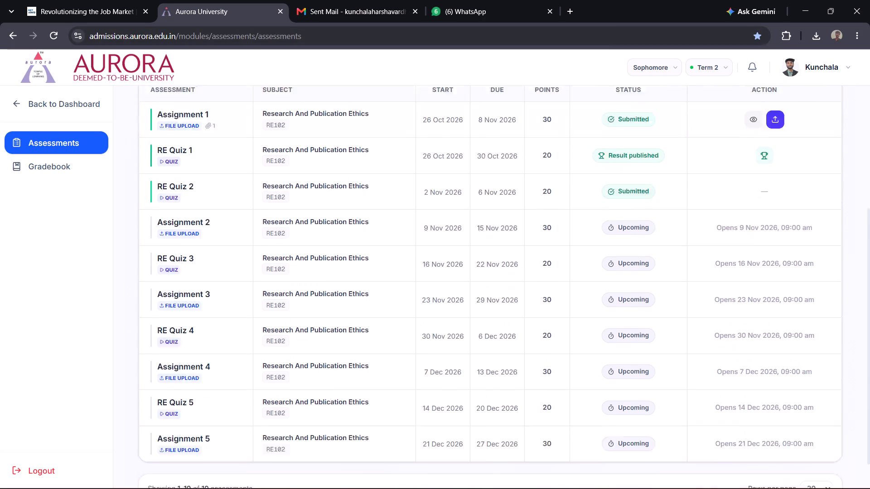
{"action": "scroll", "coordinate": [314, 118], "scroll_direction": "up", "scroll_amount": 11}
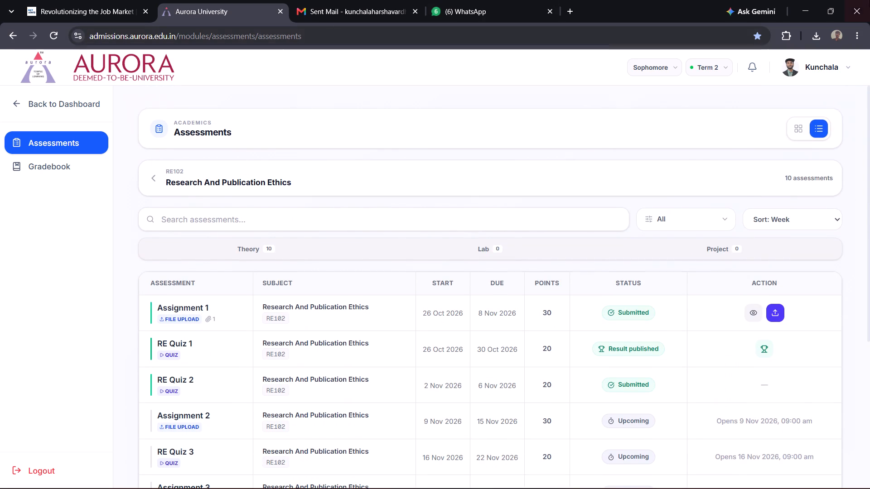
Open GitHub in a new browser tab from its saved shortcut, dismissing the search suggestions.
{"action": "left_click", "coordinate": [575, 11]}
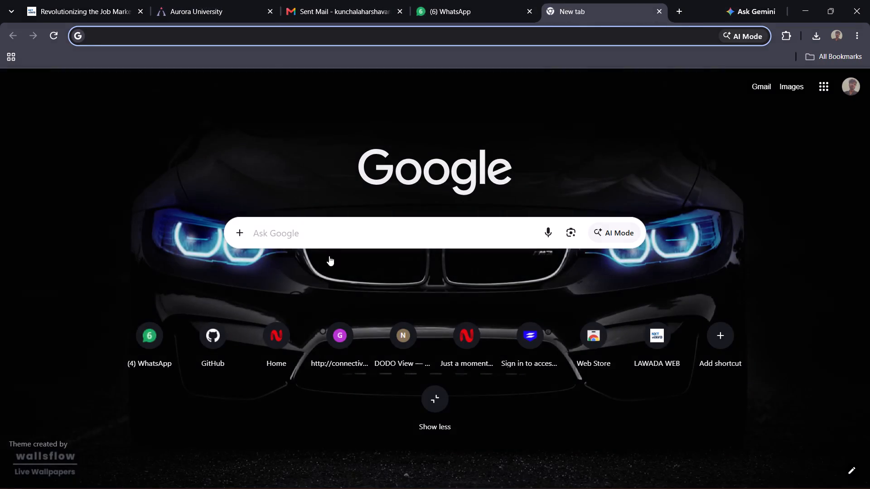
{"action": "left_click_drag", "start_coordinate": [338, 266], "coordinate": [333, 266]}
{"action": "left_click", "coordinate": [218, 214]}
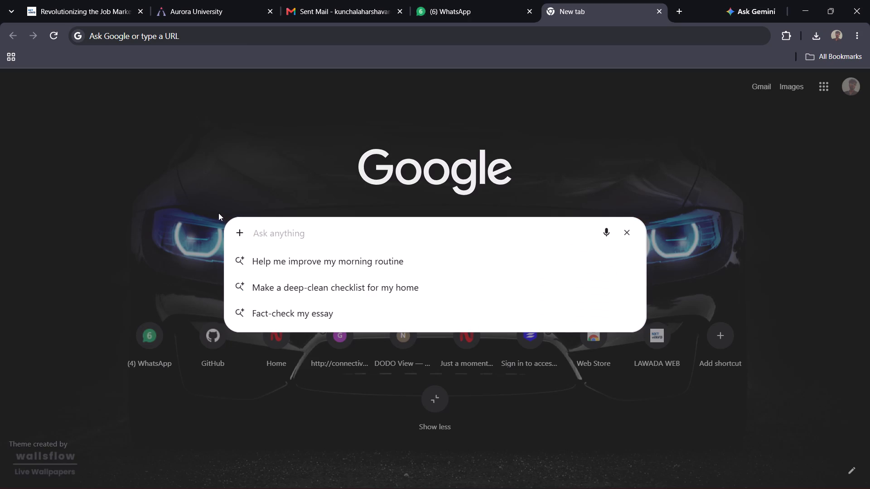
{"action": "left_click_drag", "start_coordinate": [200, 135], "coordinate": [204, 135]}
{"action": "left_click", "coordinate": [869, 327]}
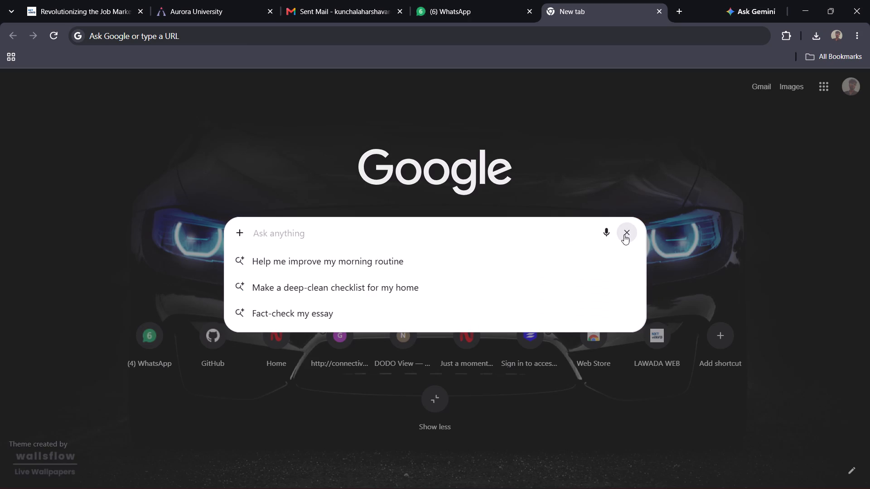
{"action": "left_click", "coordinate": [623, 235]}
{"action": "left_click", "coordinate": [208, 349]}
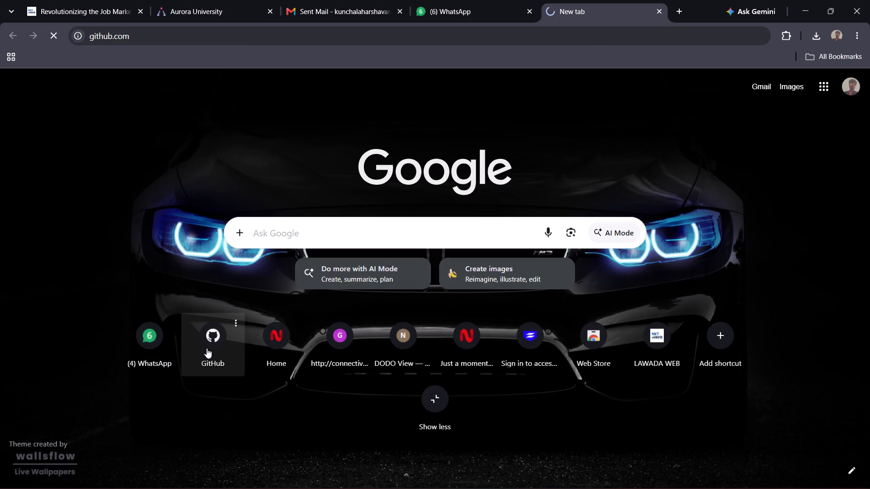
{"action": "double_click", "coordinate": [207, 348]}
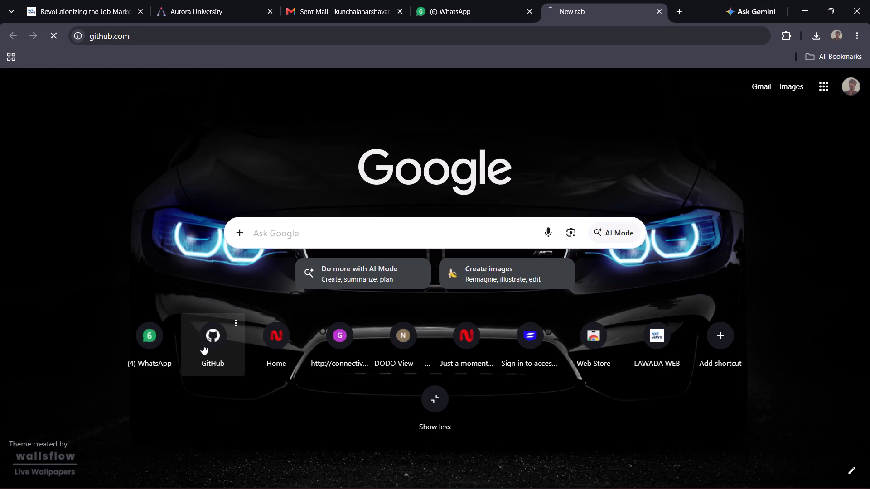